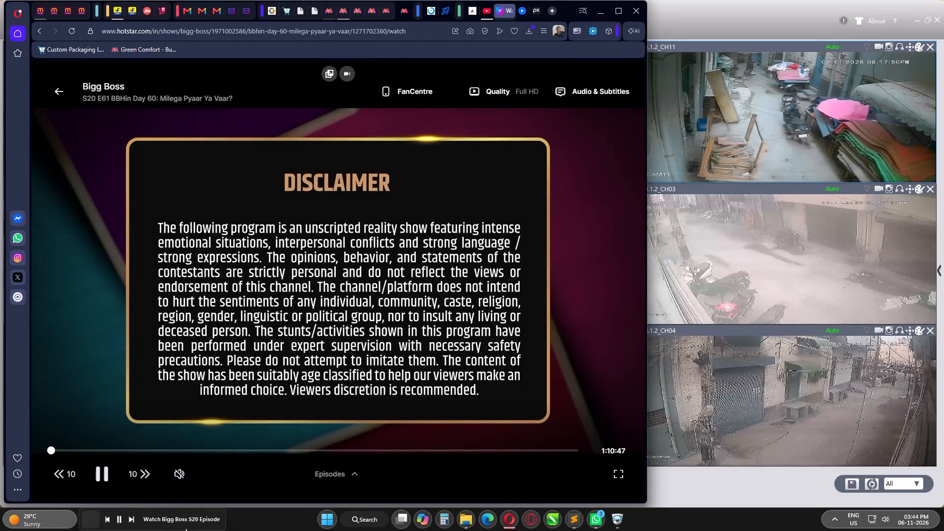
Unmute the Bigg Boss episode and raise its volume to 72.
left_click(179, 473)
scroll(300, 530, "up", 3)
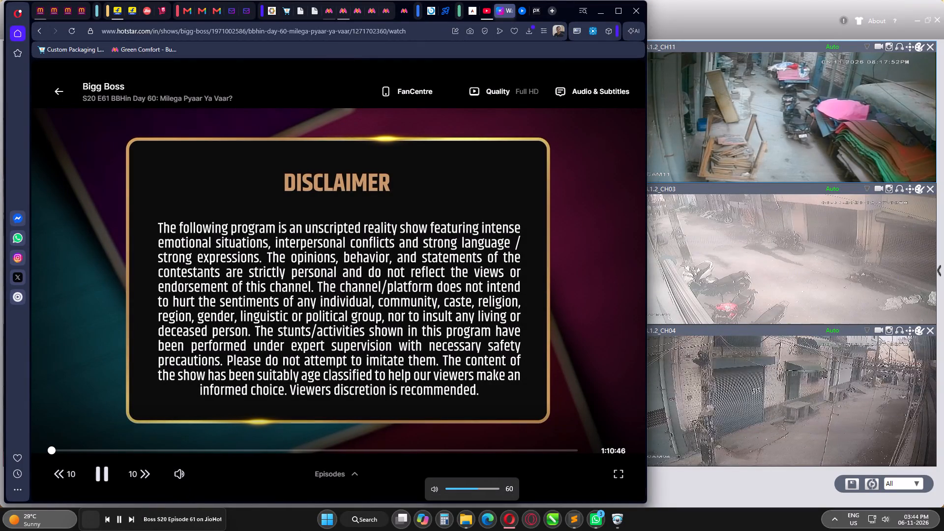
scroll(300, 530, "up", 6)
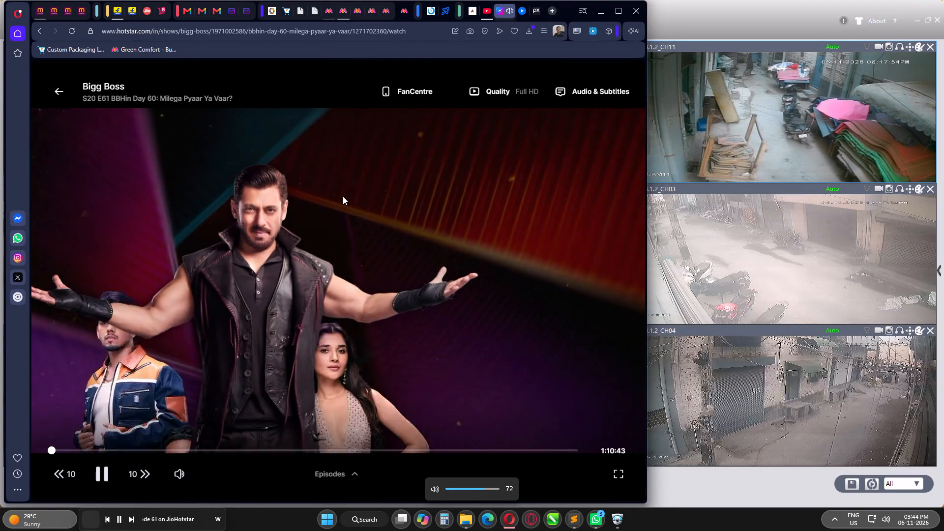
left_click(343, 196)
left_click(343, 197)
Pop the episode out into a floating player, place it over the middle camera feed and enlarge it.
left_click(328, 73)
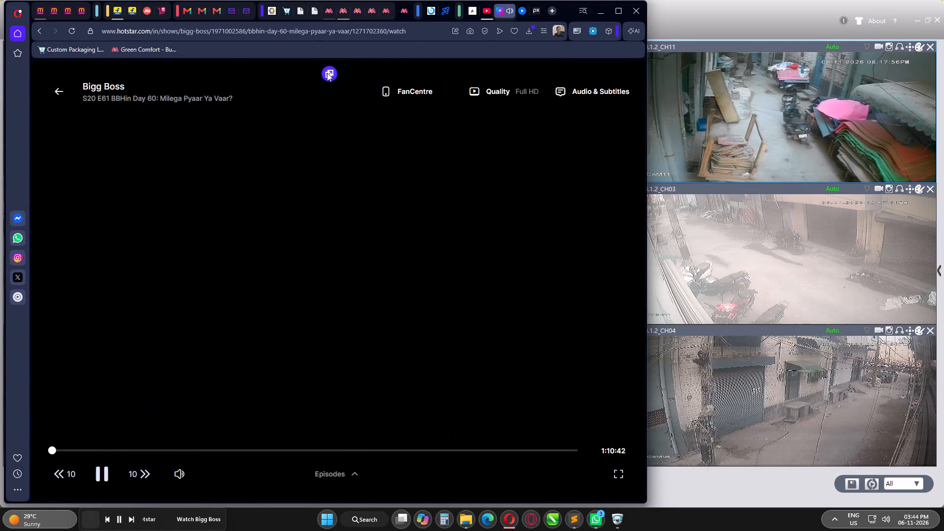
left_click_drag(838, 404, 846, 242)
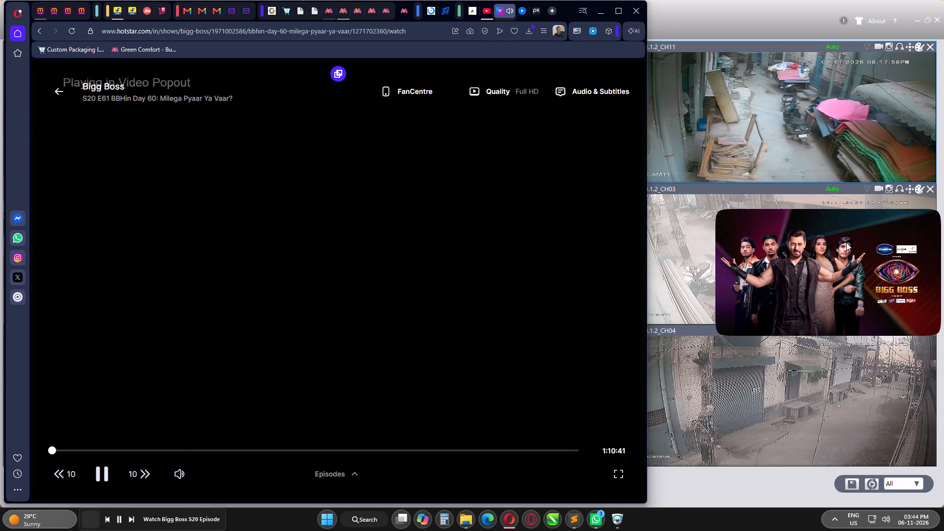
left_click_drag(846, 242, 850, 242)
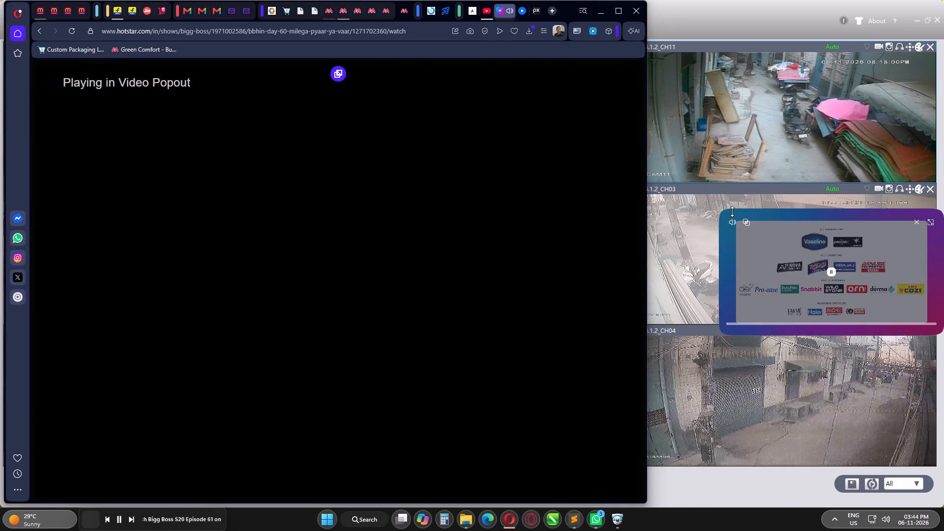
left_click_drag(724, 212, 666, 209)
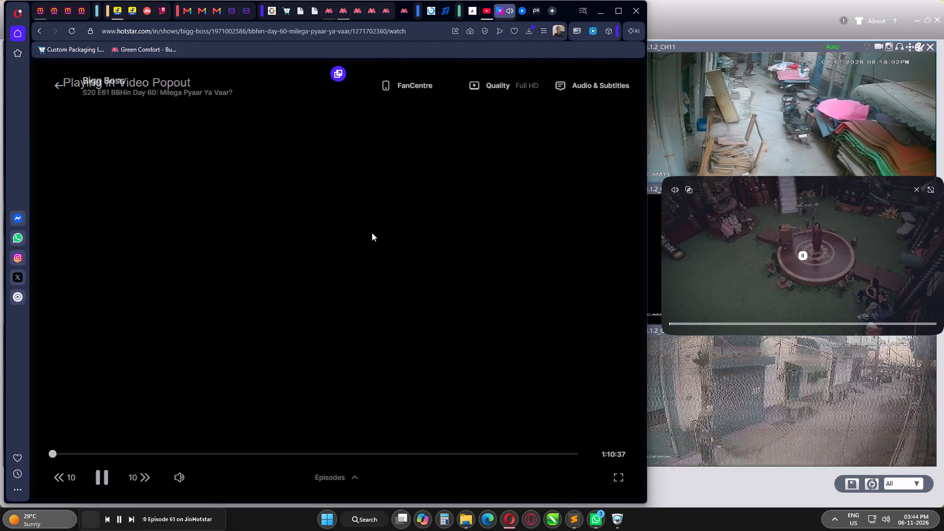
Raise the episode's volume to 82.
scroll(230, 530, "up", 5)
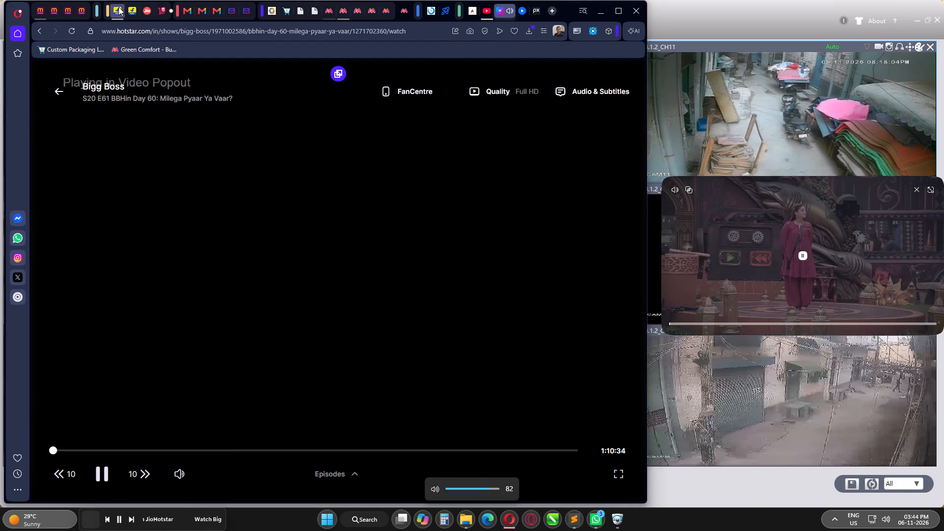
Bring up the Flipkart Seller Hub listing creation page.
left_click(118, 7)
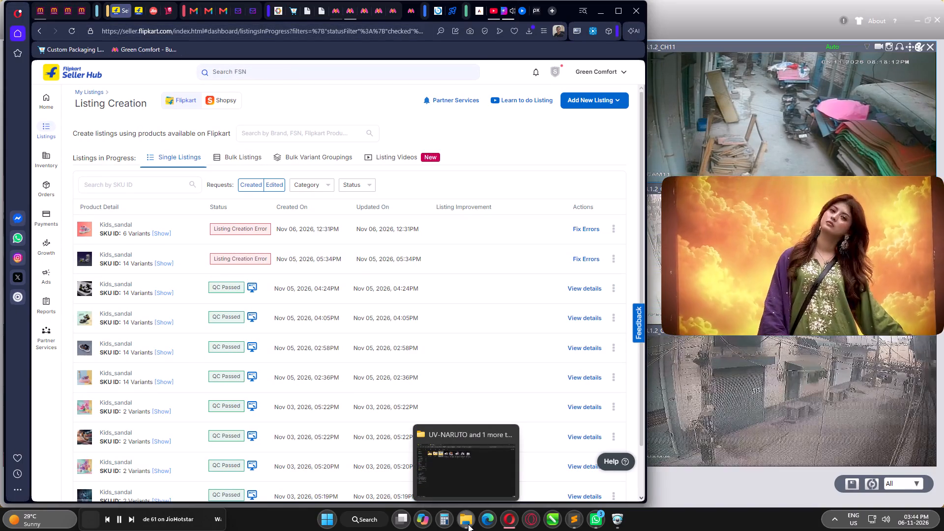
In File Explorer, shrink the window, go up from UV-NARUTO to the jio mart folder and set the window aside.
left_click(468, 524)
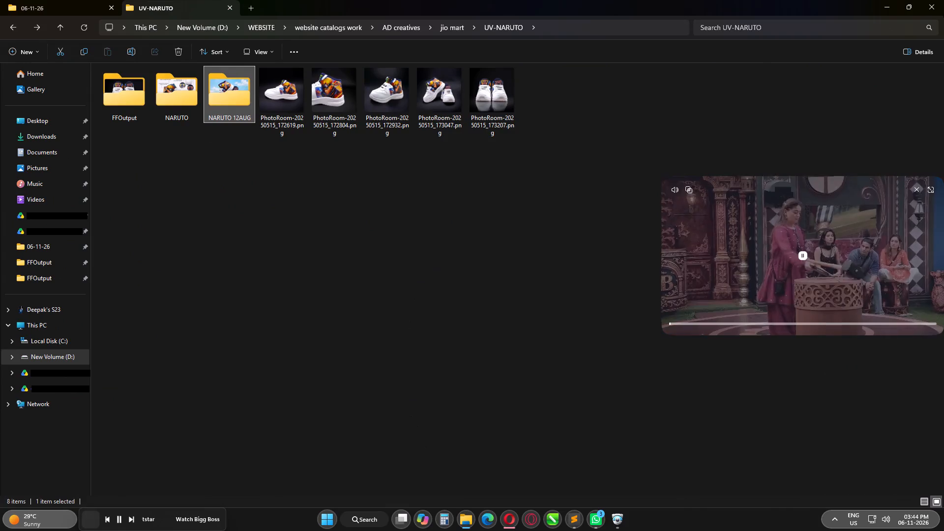
left_click(909, 6)
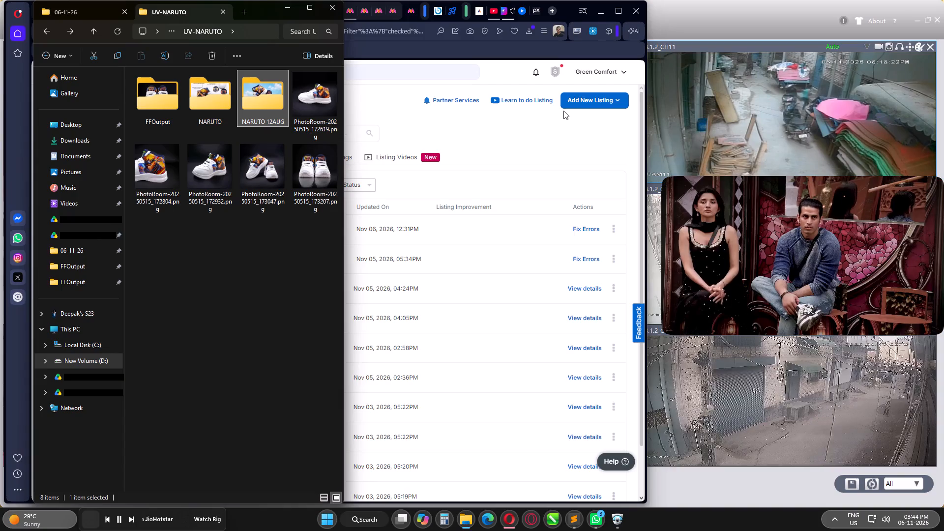
left_click(213, 354)
left_click(221, 348)
key("BackSpace")
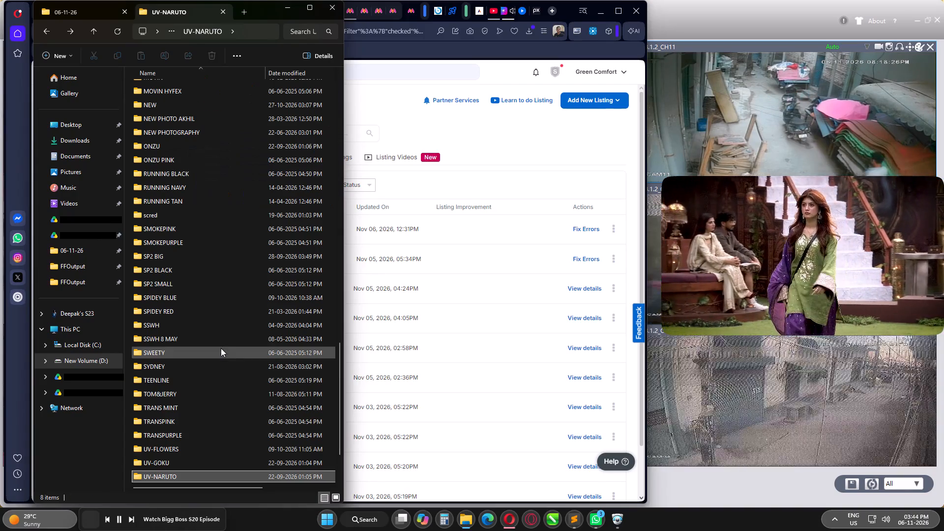
scroll(193, 425, "up", 8)
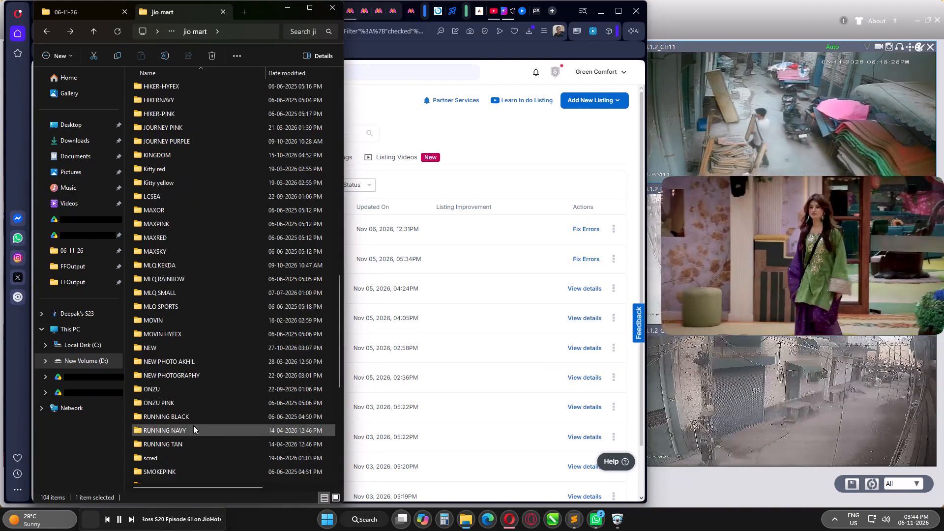
scroll(193, 425, "up", 20)
scroll(193, 425, "up", 2)
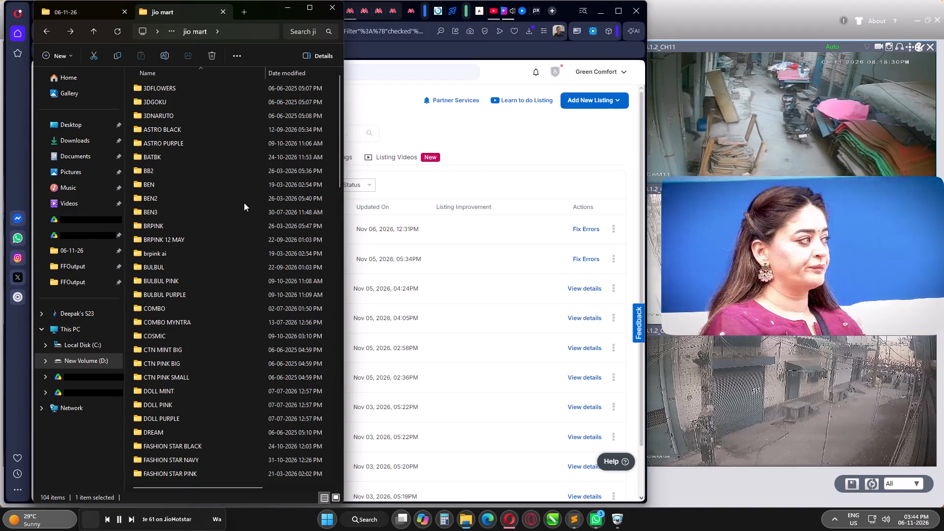
left_click(288, 6)
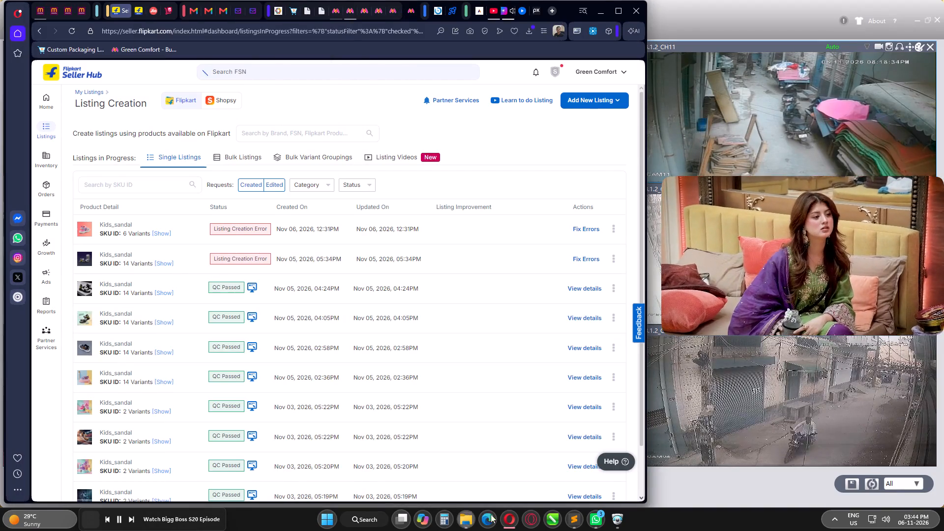
Check the pending Meesho orders and the Flipkart single listings in progress.
left_click(36, 10)
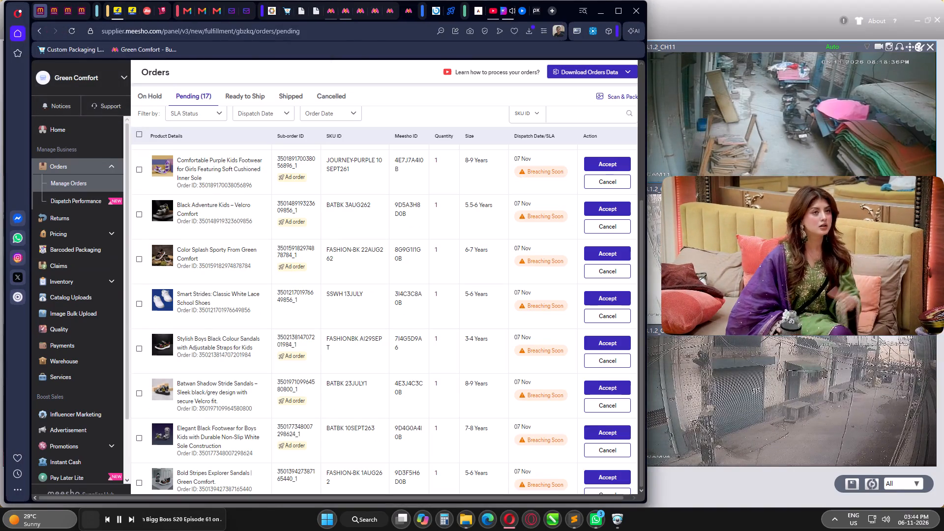
left_click(598, 12)
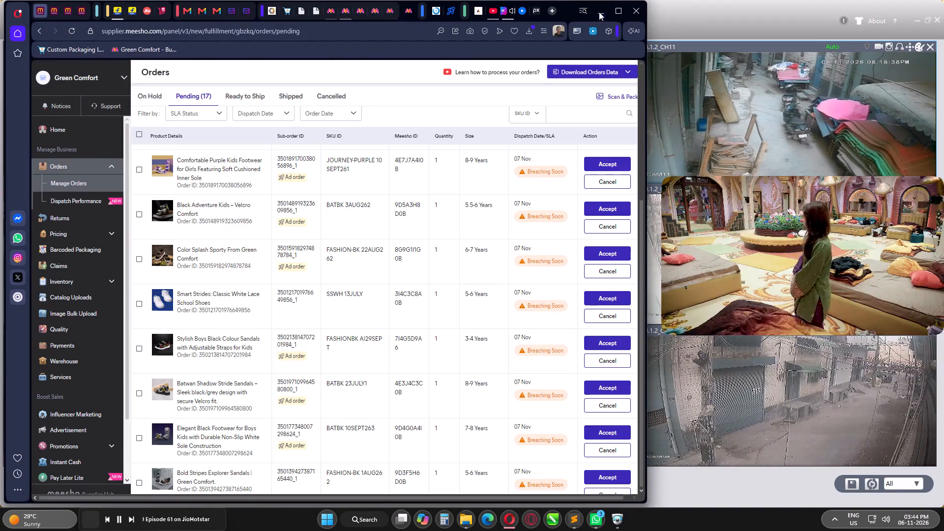
left_click(509, 518)
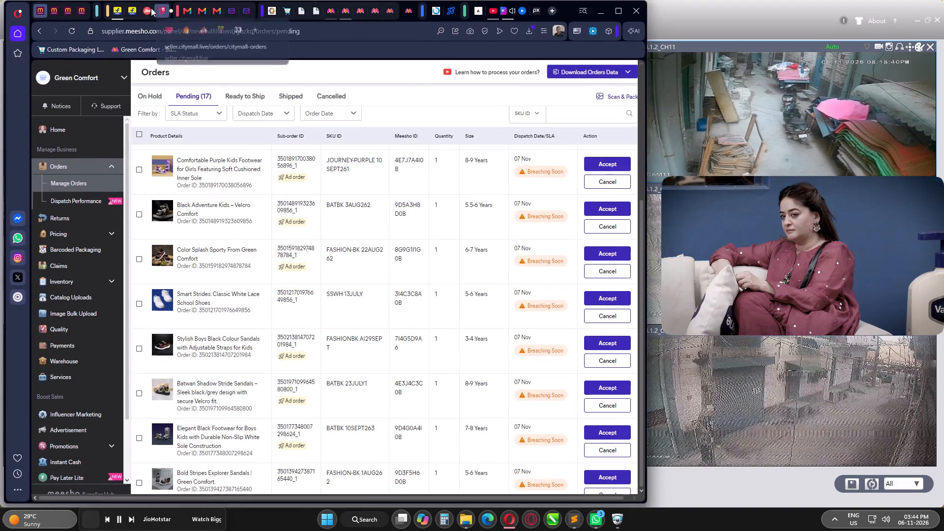
left_click(118, 10)
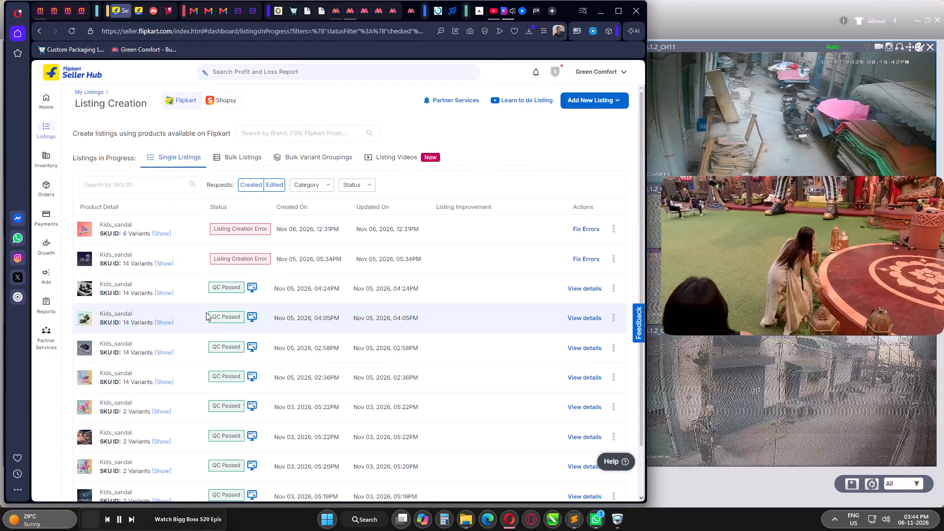
scroll(206, 312, "down", 1)
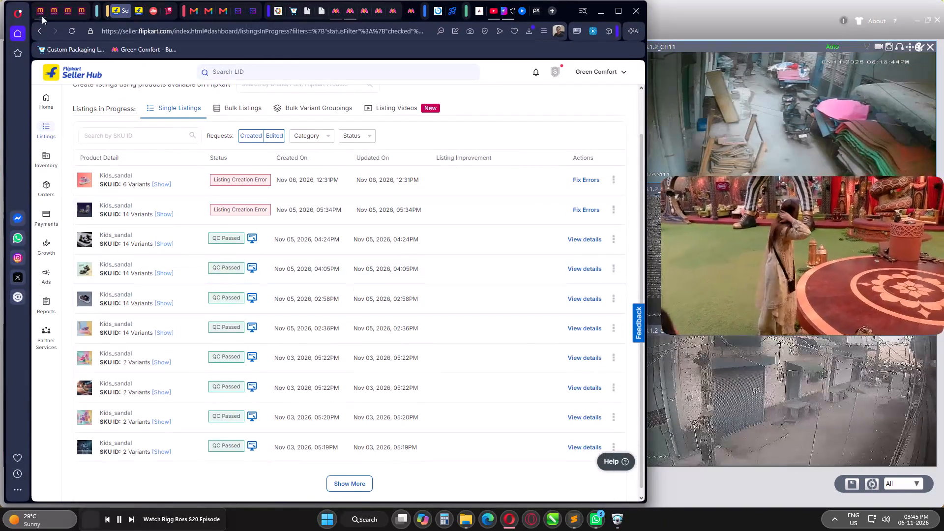
Return to the Meesho orders page and move the File Explorer window so the product details stay visible beside it.
left_click(43, 13)
left_click(466, 519)
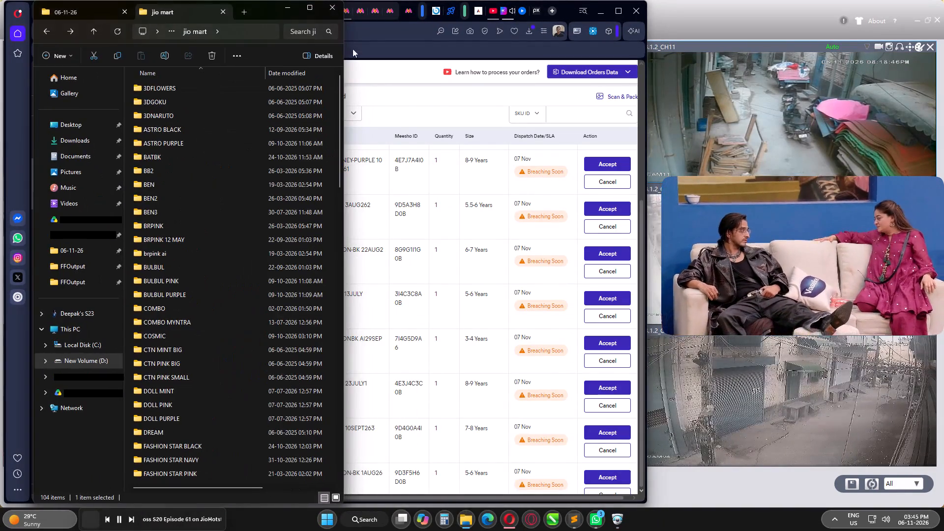
left_click_drag(271, 12, 599, 14)
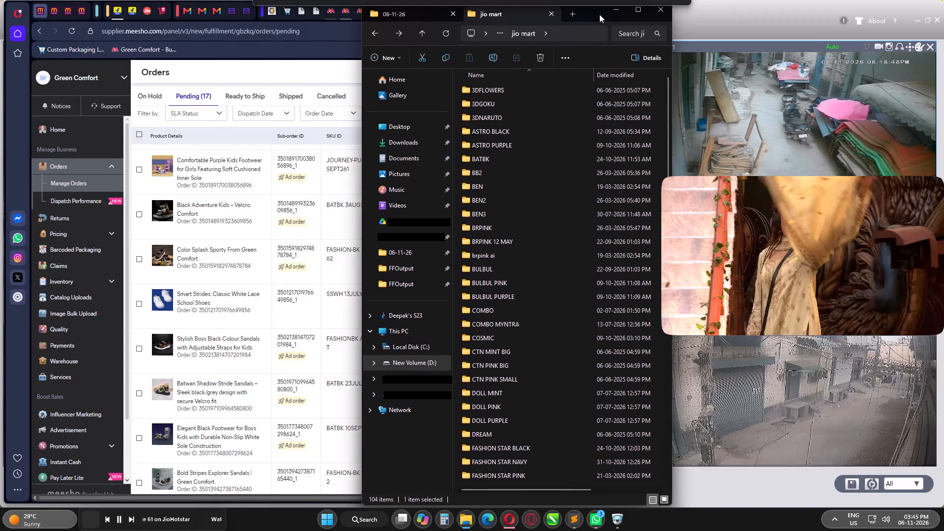
left_click_drag(599, 14, 600, 14)
Find and open the FASHION STAR BLACK folder inside jio mart.
left_click(495, 202)
key("g")
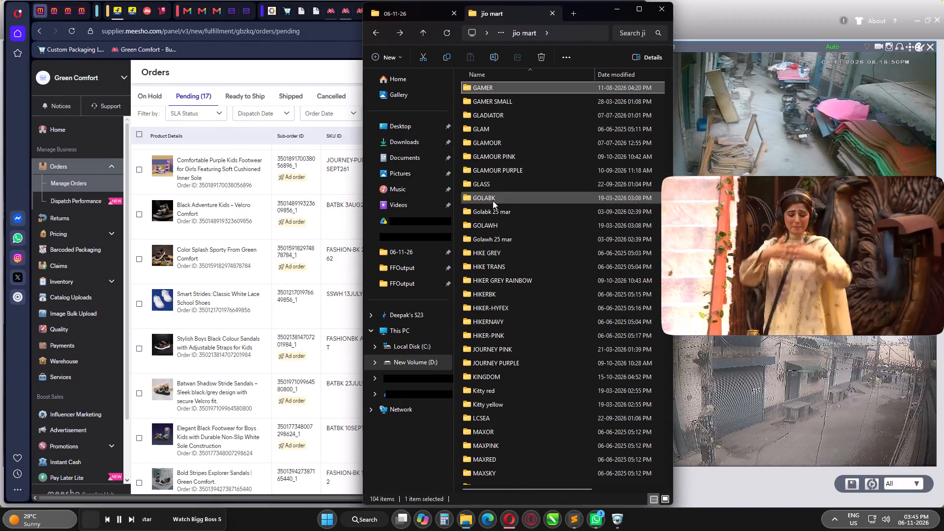
key("f")
scroll(491, 159, "up", 6)
left_click(498, 92)
key("f")
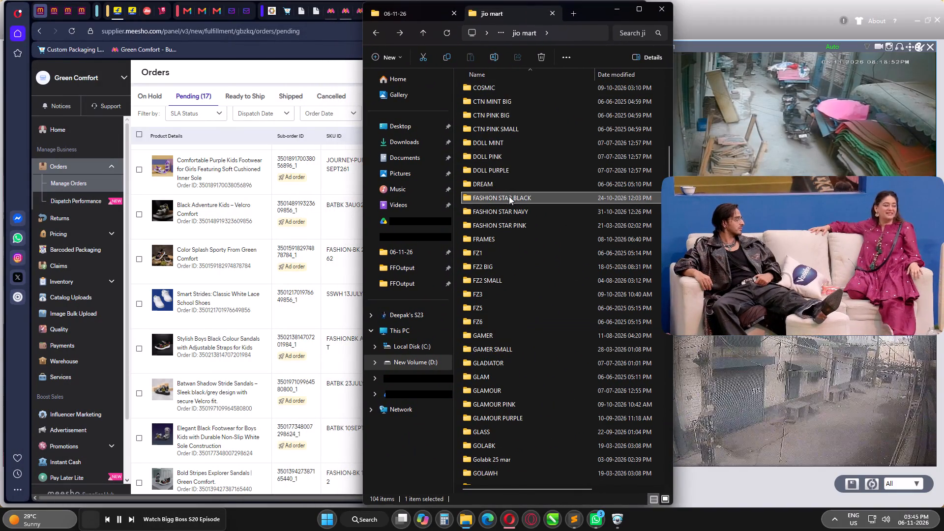
double_click(509, 196)
Look through the sandal images in FASHION-BK, FASHION-BK 11 MAY, fashionbk 12sept, FASHIONBK 25SEPT26 and FASHION-BK SMALL 5X10.
double_click(545, 105)
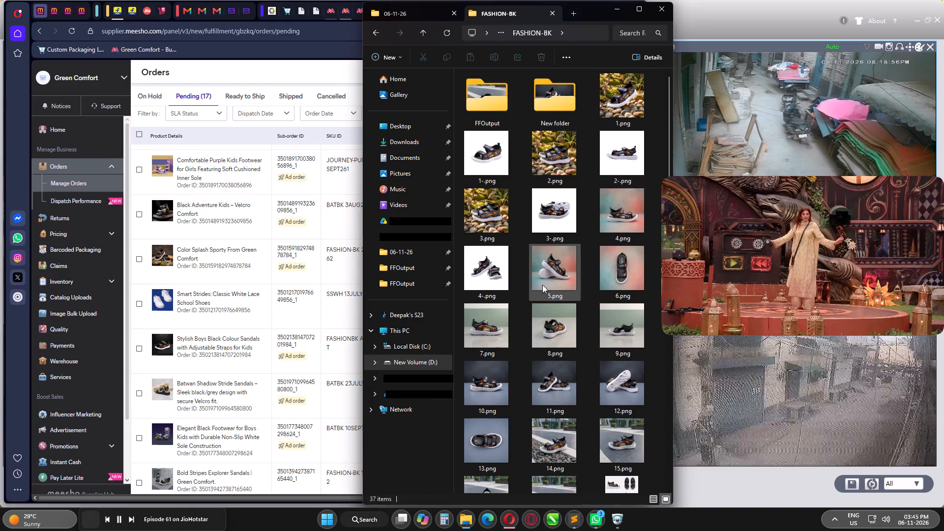
scroll(542, 283, "down", 4)
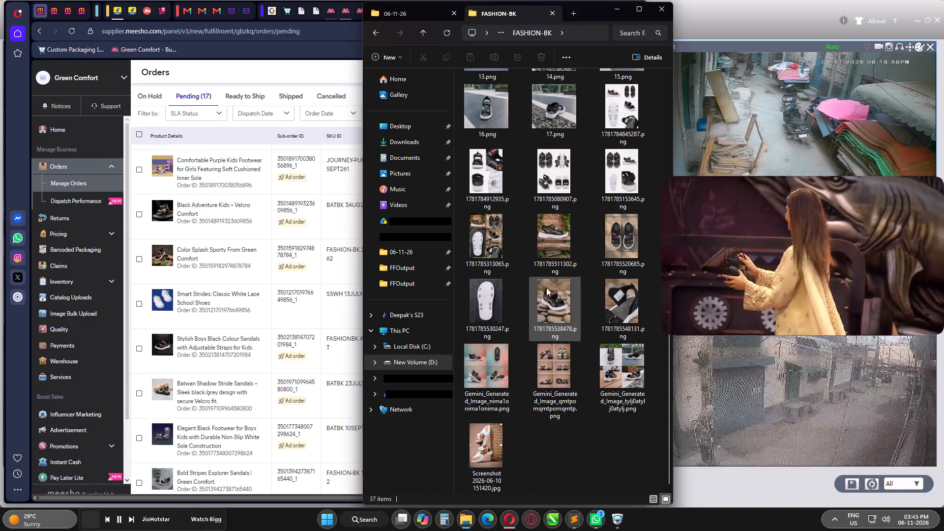
scroll(546, 288, "up", 3)
scroll(527, 275, "down", 5)
key("BackSpace")
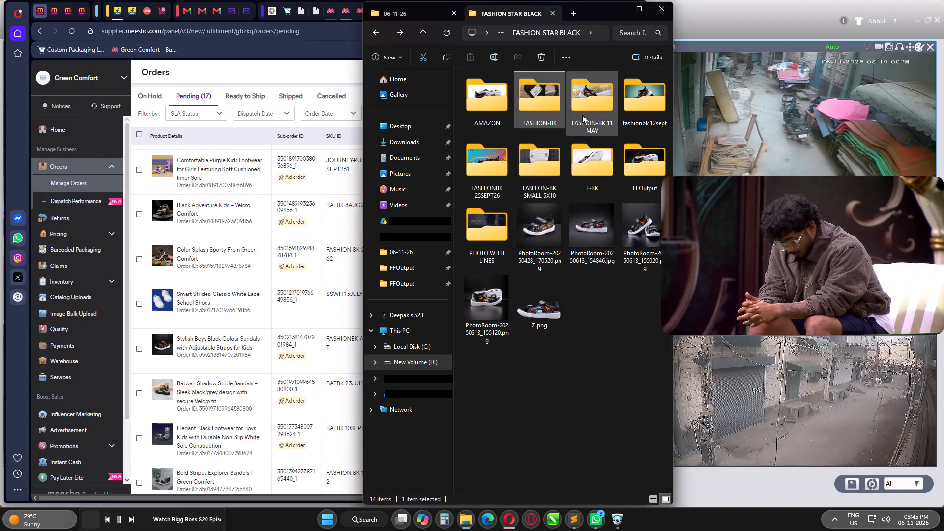
double_click(592, 100)
left_click(586, 286)
key("BackSpace")
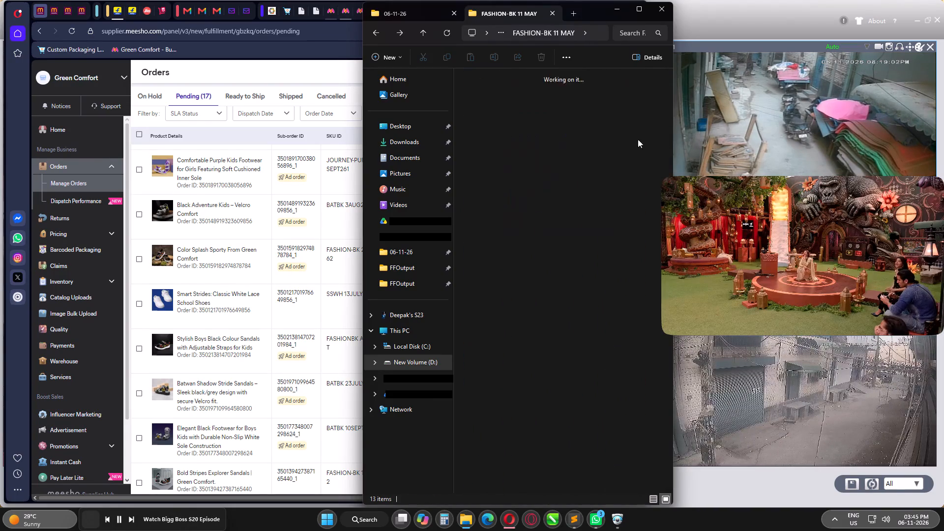
double_click(654, 99)
left_click(589, 406)
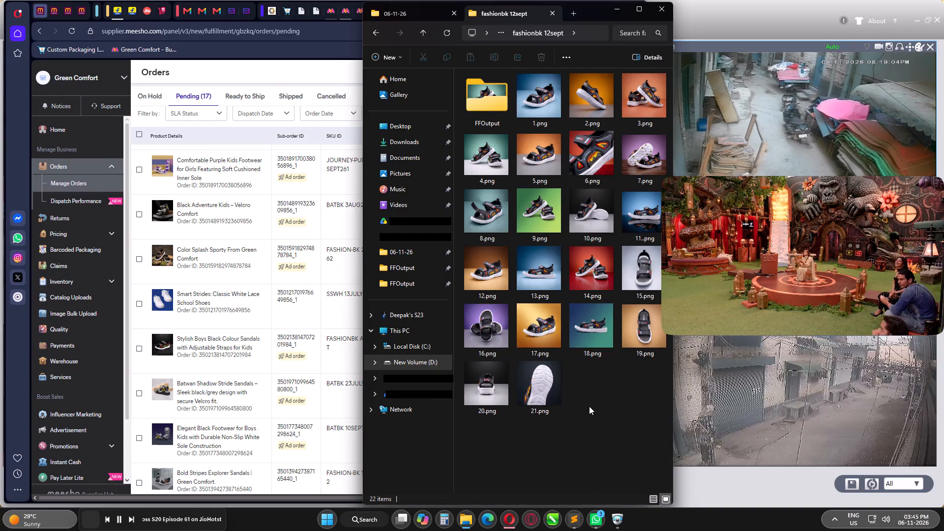
key("BackSpace")
double_click(483, 168)
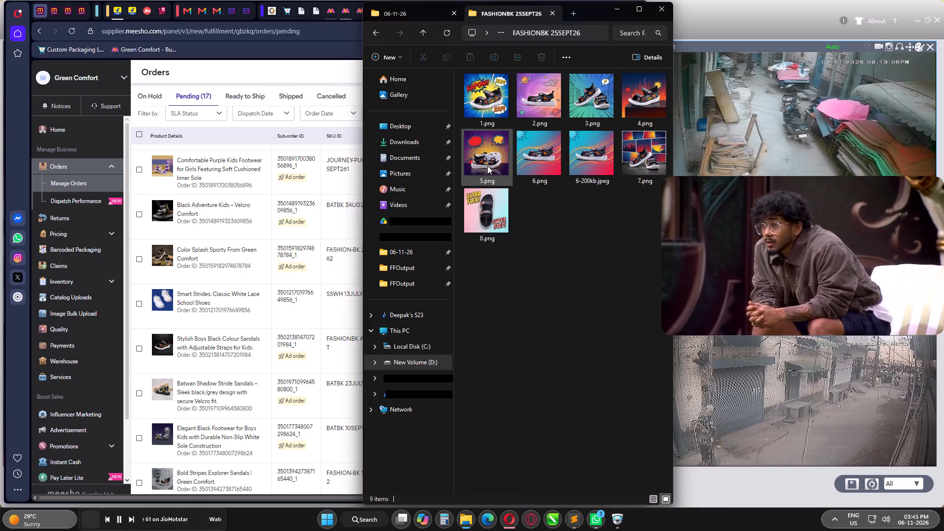
key("BackSpace")
double_click(537, 168)
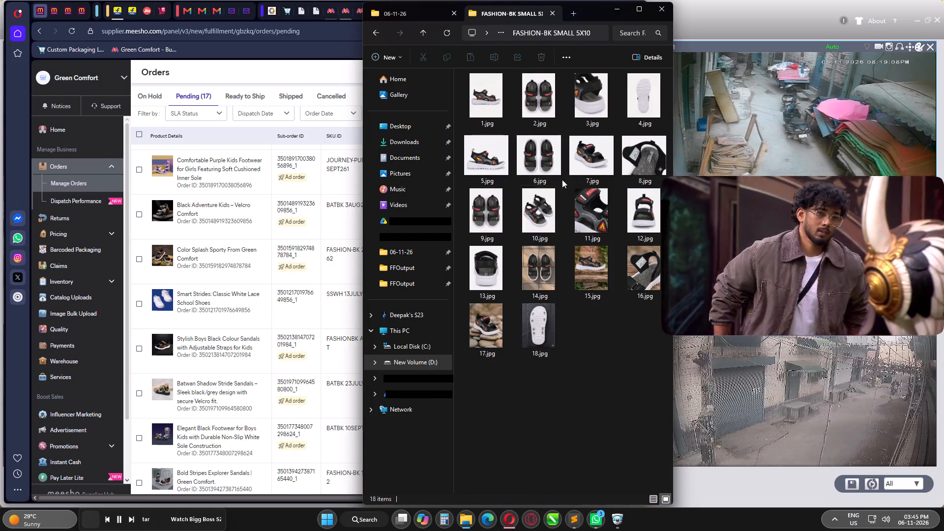
key("BackSpace")
Open the F-BK folder, preview the sandal image 7.jpg in Photos and close the preview.
double_click(579, 159)
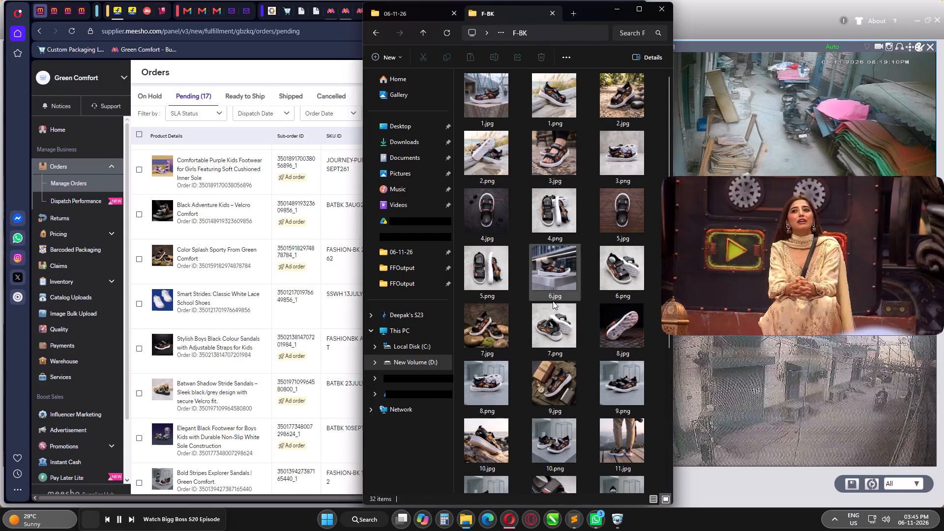
double_click(493, 338)
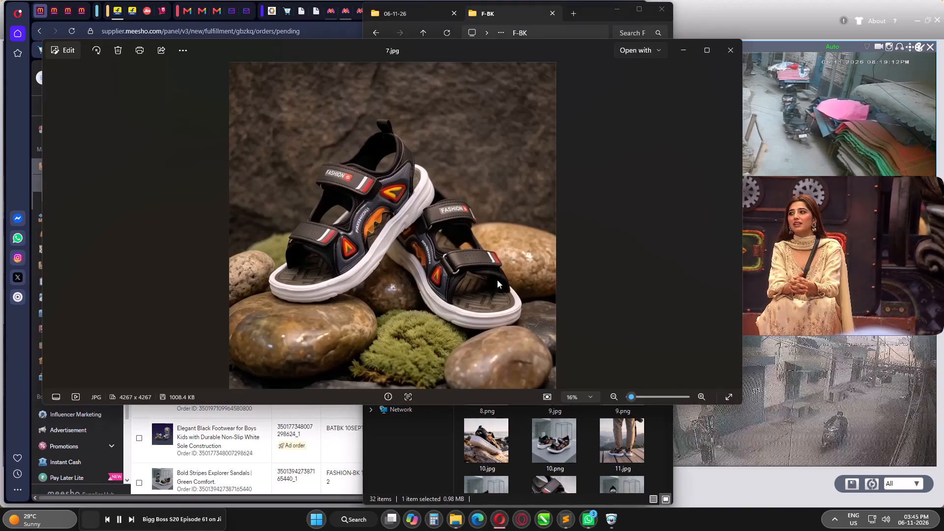
scroll(400, 244, "up", 3)
scroll(412, 208, "down", 11)
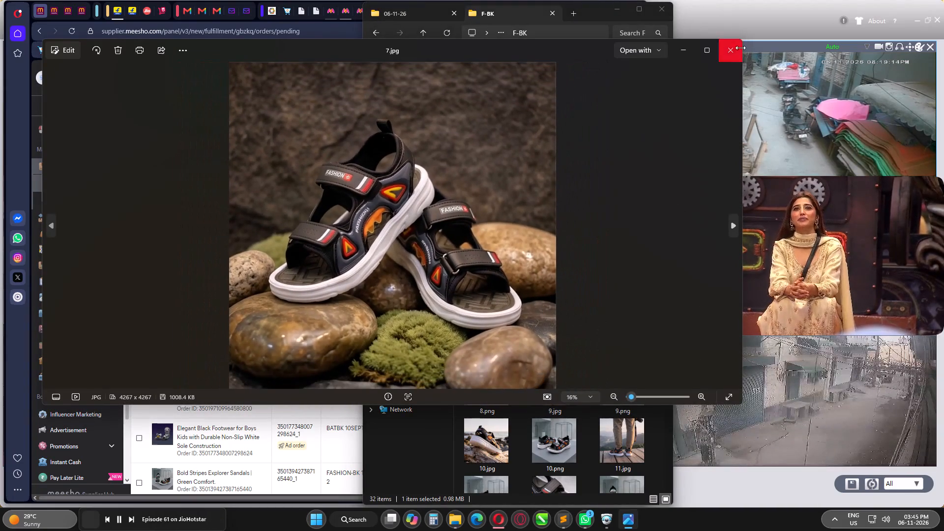
left_click(734, 50)
Copy the path of the F-BK folder.
left_click(592, 37)
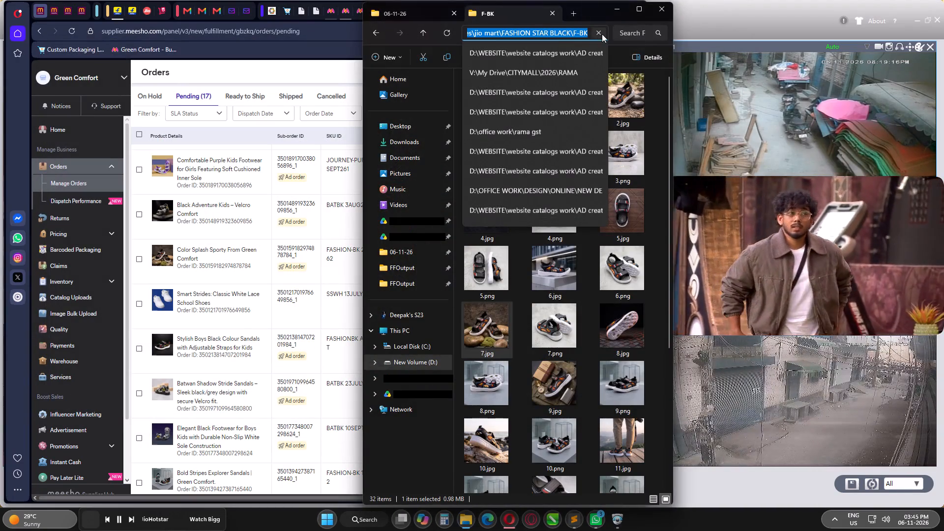
key("ctrl+c")
left_click(619, 164)
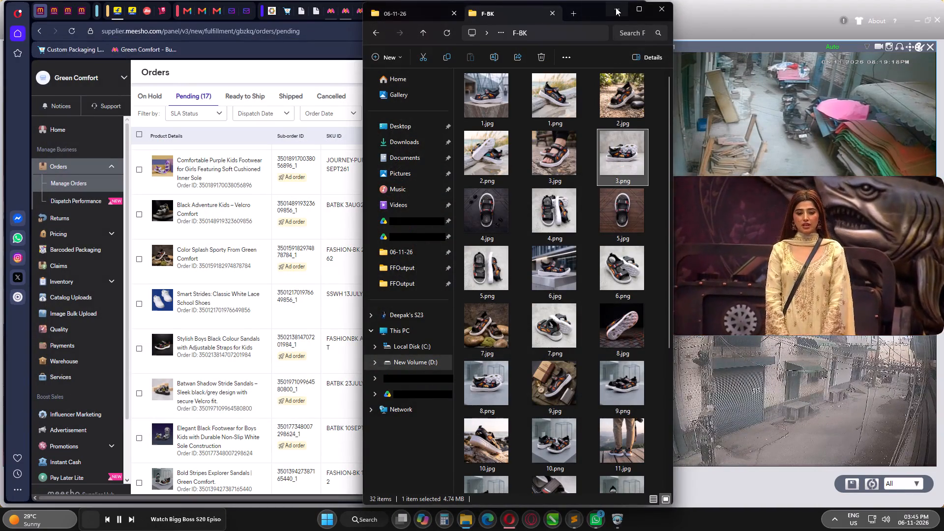
Switch to Flipkart Seller Hub in the browser and start a new single listing in the Kids Sandal vertical.
left_click(616, 7)
left_click(120, 11)
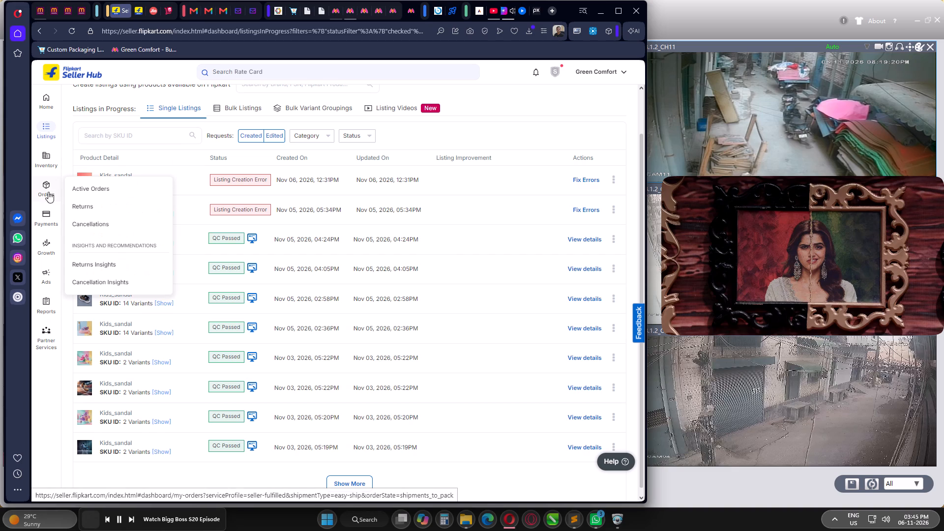
scroll(465, 169, "up", 2)
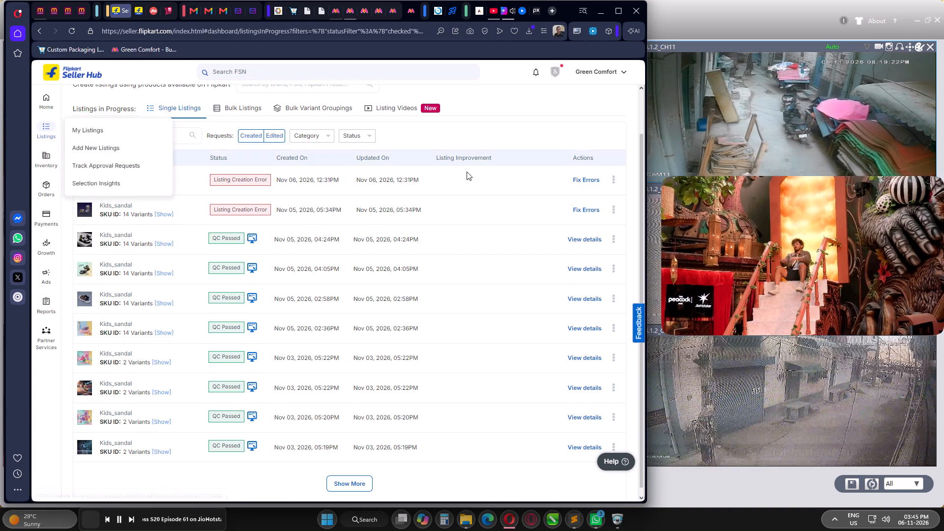
scroll(467, 172, "up", 3)
scroll(520, 159, "up", 3)
left_click(582, 99)
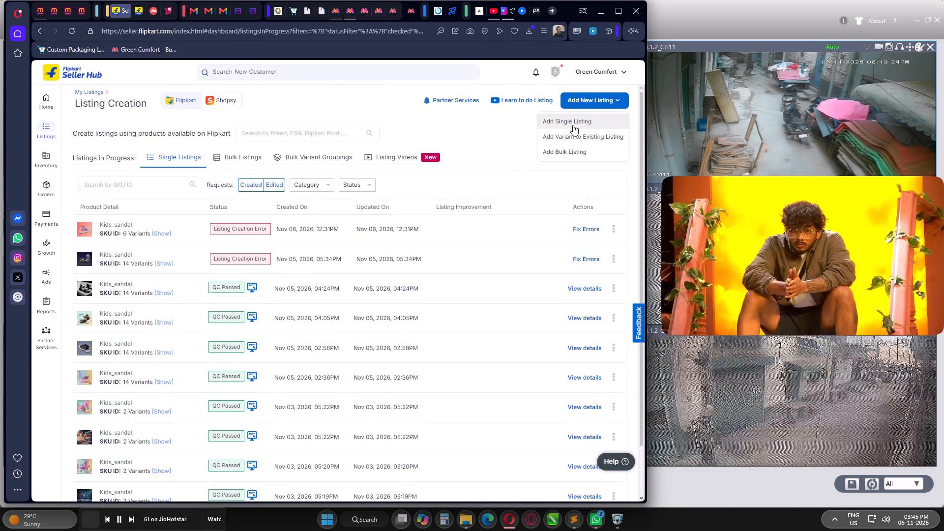
left_click(573, 125)
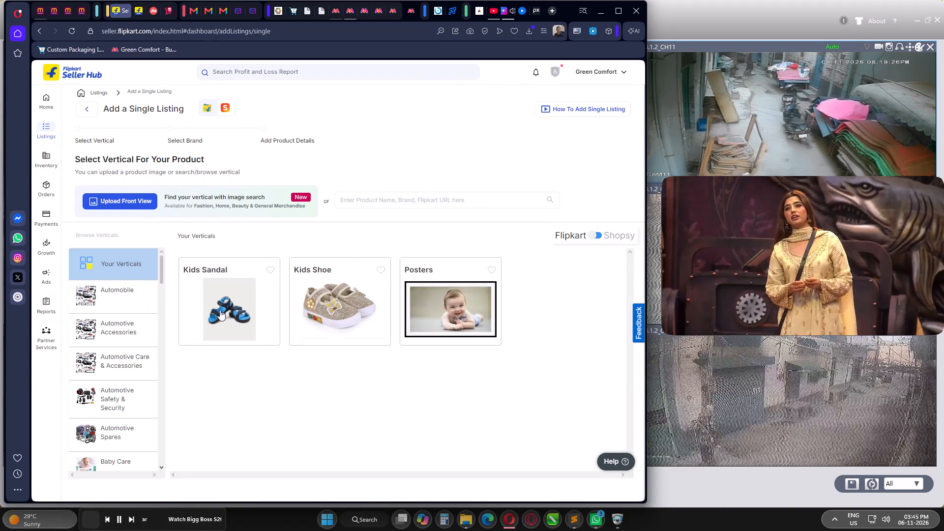
left_click(220, 308)
left_click(553, 338)
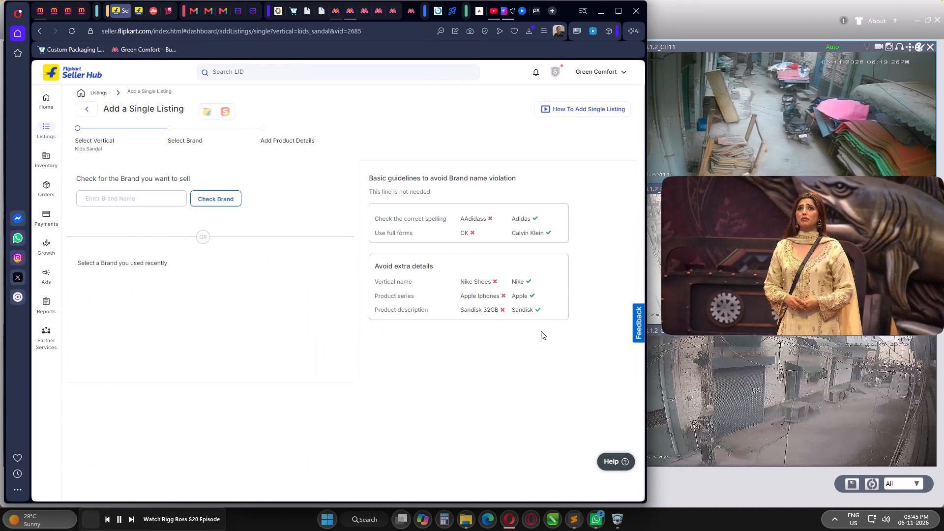
Choose the recently used brand Green Comfort and create a new listing under it.
scroll(528, 530, "up", 3)
left_click(106, 283)
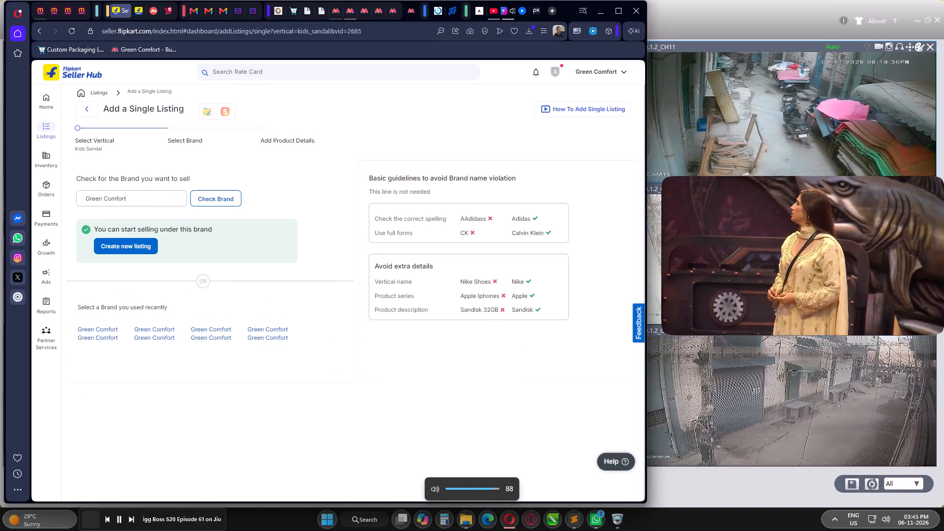
left_click(131, 245)
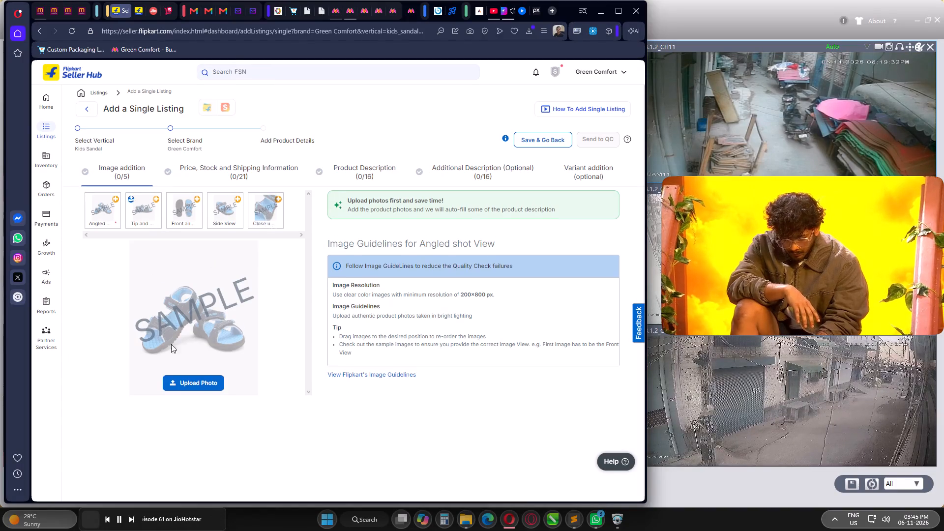
Upload 7.jpg from the F-BK folder, using the copied path, as the listing's angled shot photo.
left_click(193, 384)
left_click(497, 29)
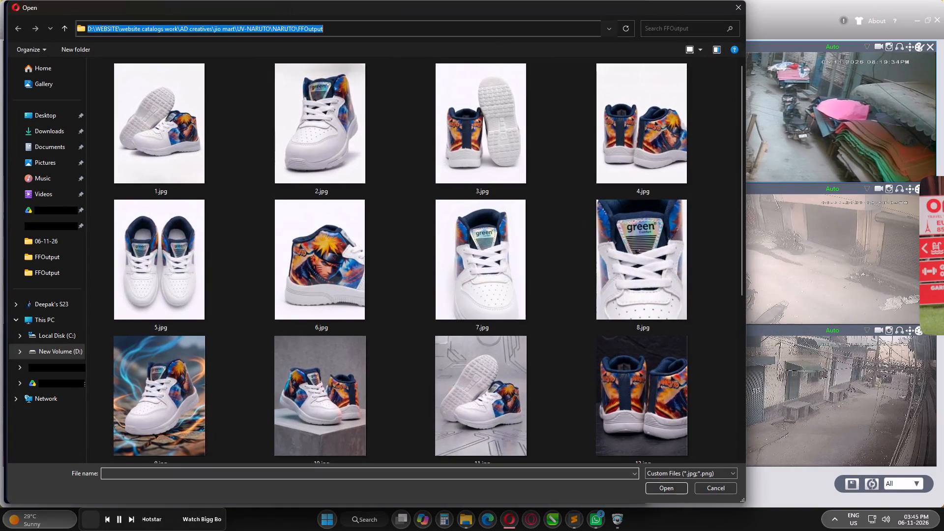
key("ctrl+v")
key("Return")
scroll(313, 314, "down", 3)
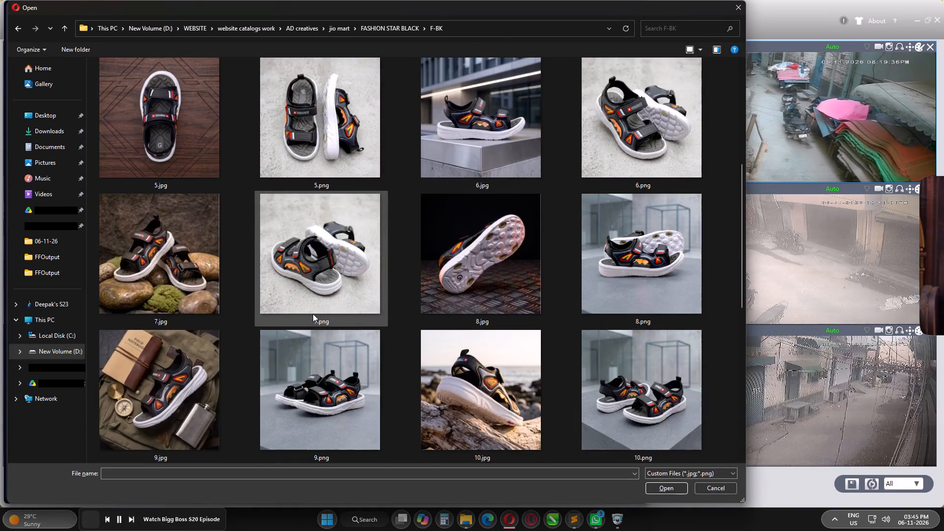
left_click(189, 281)
key("Return")
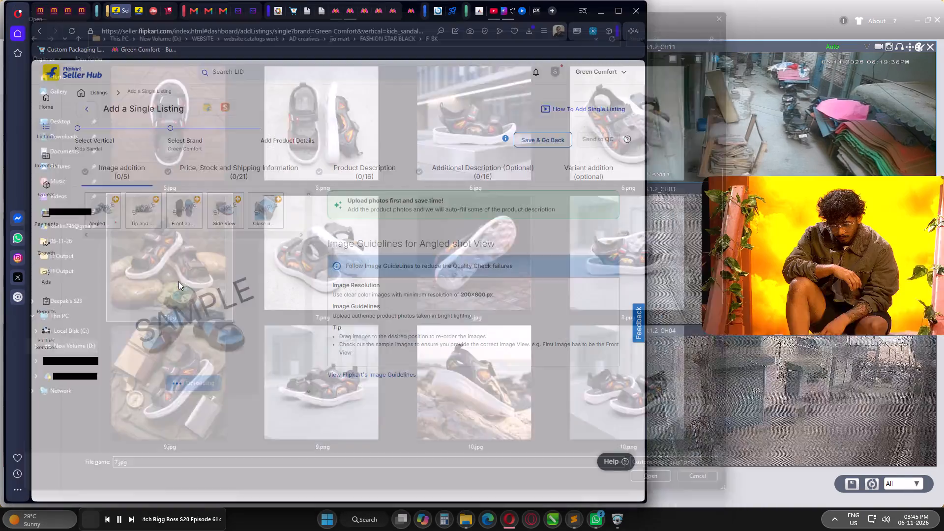
Upload PhotoRoom-20250428_170520.png from the parent FASHION STAR BLACK folder as the Tip and Heel View photo.
left_click(142, 204)
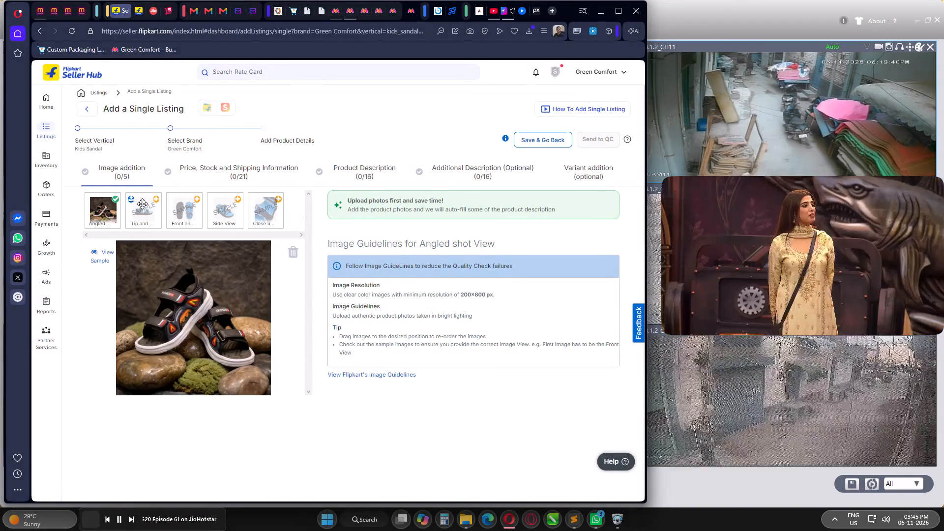
left_click(207, 384)
scroll(338, 311, "up", 7)
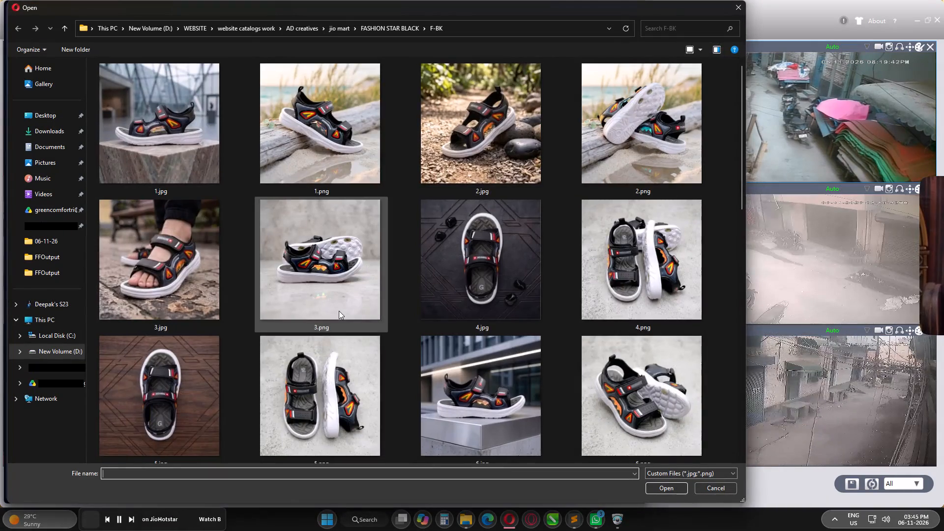
scroll(341, 310, "down", 12)
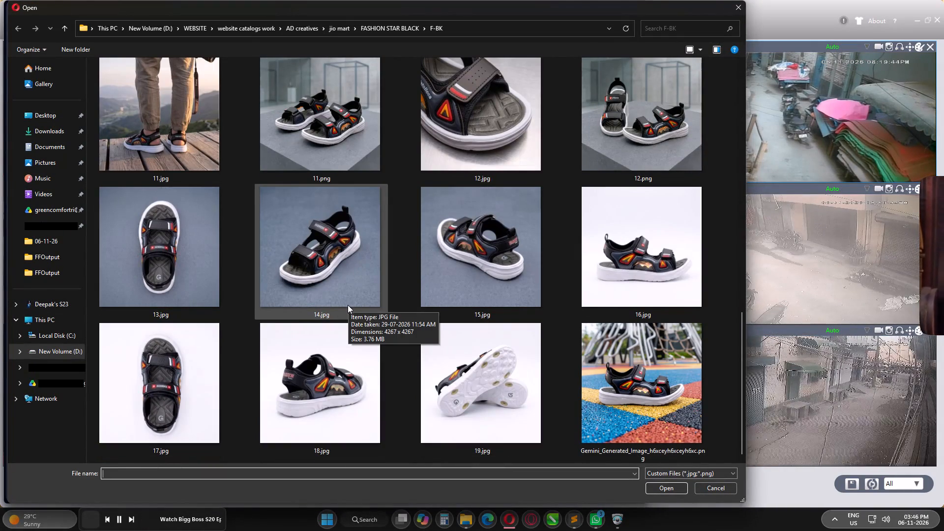
left_click(559, 342)
key("BackSpace")
scroll(506, 285, "down", 2)
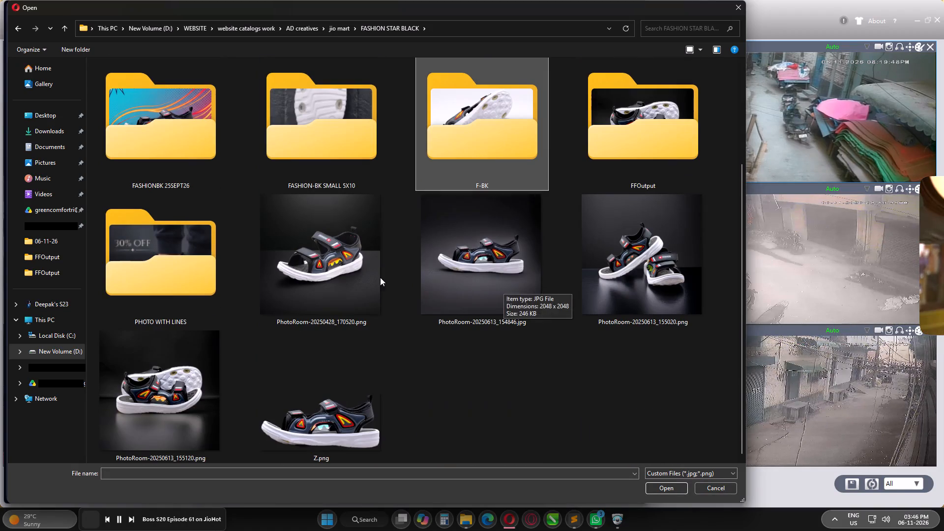
left_click(361, 272)
key("Return")
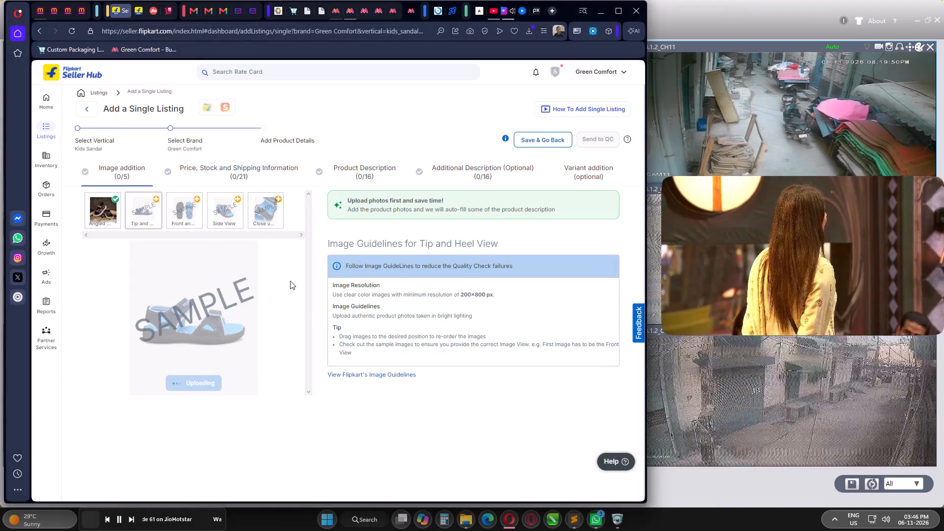
Upload PhotoRoom-20250613_154846.jpg from the FASHION STAR BLACK folder as the front view photo.
left_click(182, 213)
left_click(204, 377)
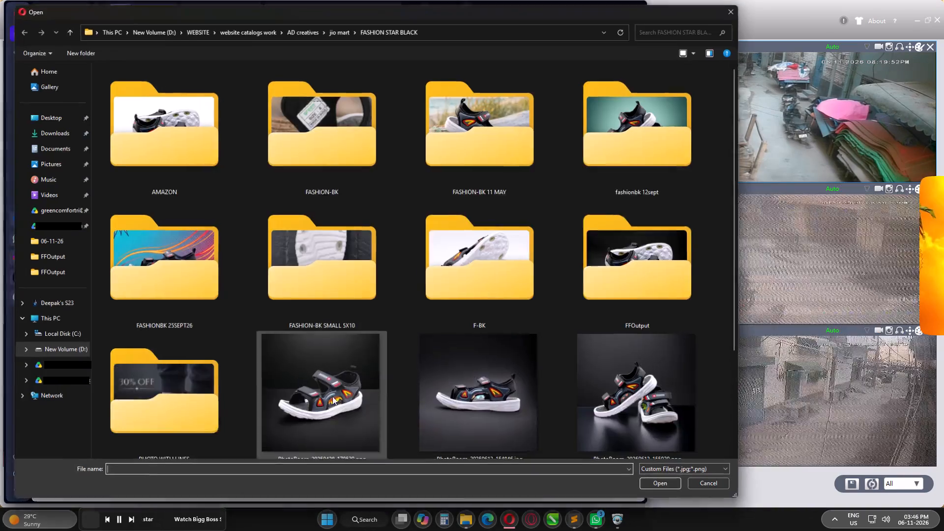
scroll(462, 351, "down", 6)
left_click(485, 253)
key("Return")
Upload PhotoRoom-20250613_155020.png from the FASHION STAR BLACK folder as the Side View photo.
left_click(225, 210)
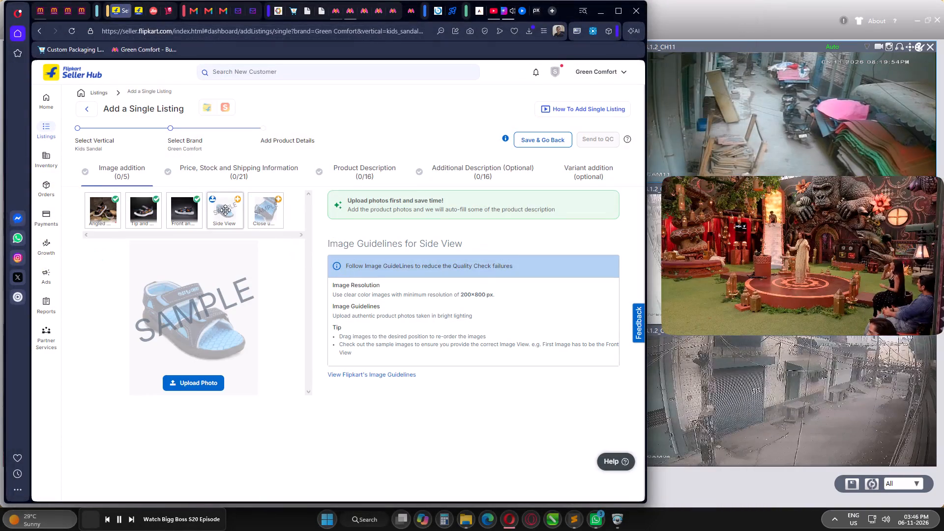
left_click(194, 382)
scroll(558, 307, "down", 6)
left_click(653, 278)
key("Return")
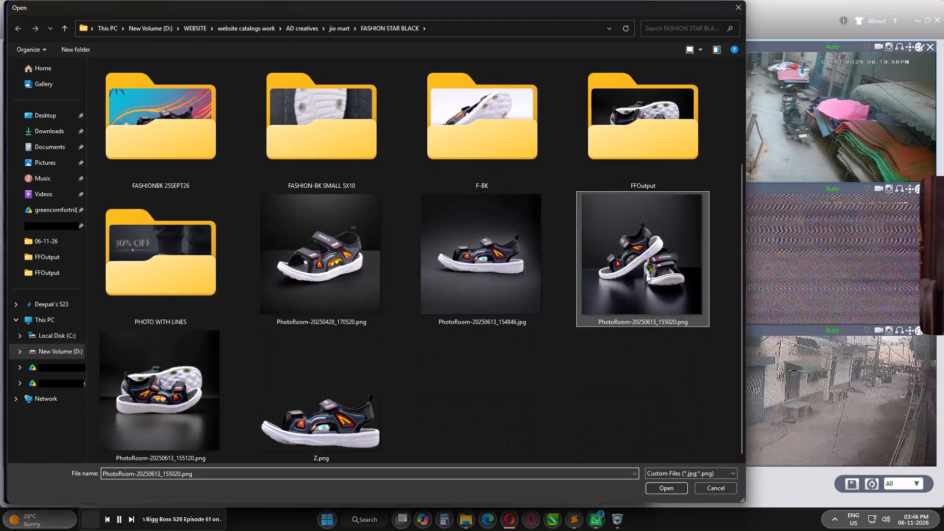
Upload PhotoRoom-20250613_155120.png from the FASHION STAR BLACK folder as the Close up shot photo.
left_click(269, 211)
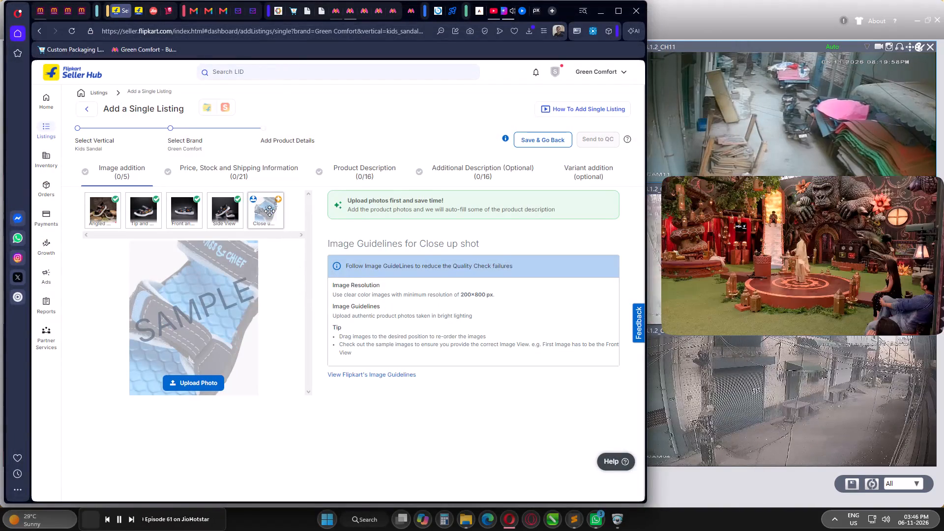
left_click(269, 211)
left_click(206, 378)
scroll(244, 346, "down", 6)
left_click(199, 383)
key("Return")
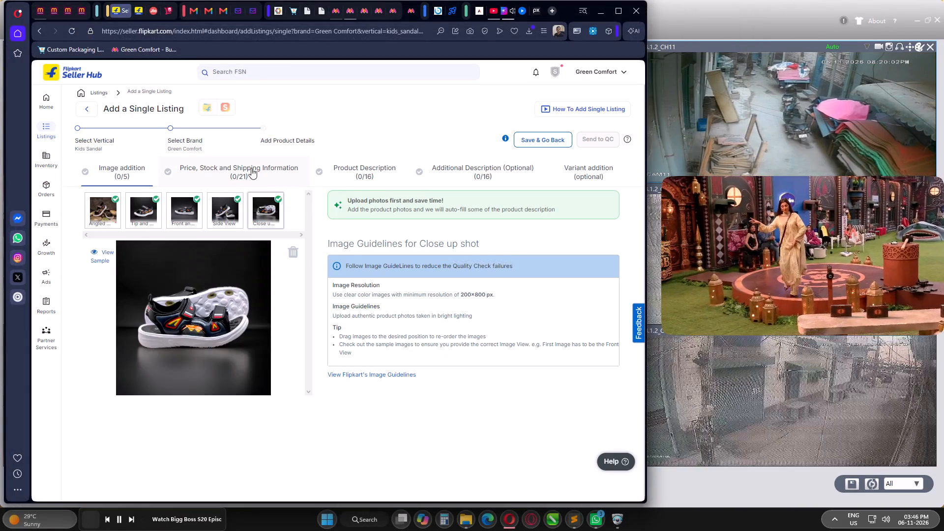
In the price, stock and shipping information, enter the Seller SKU ID FASHIONBK 5C (6NOV26) and copy it.
left_click(251, 167)
left_click(194, 286)
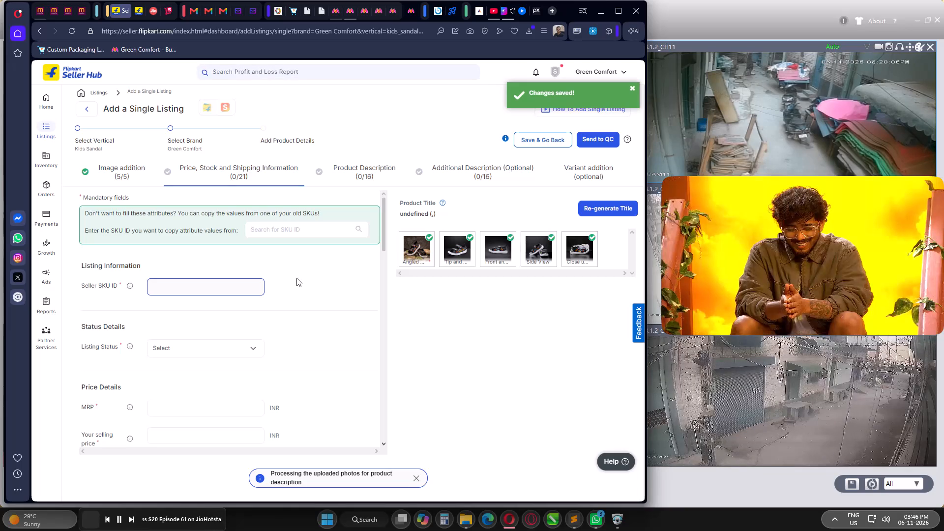
type("FASHION")
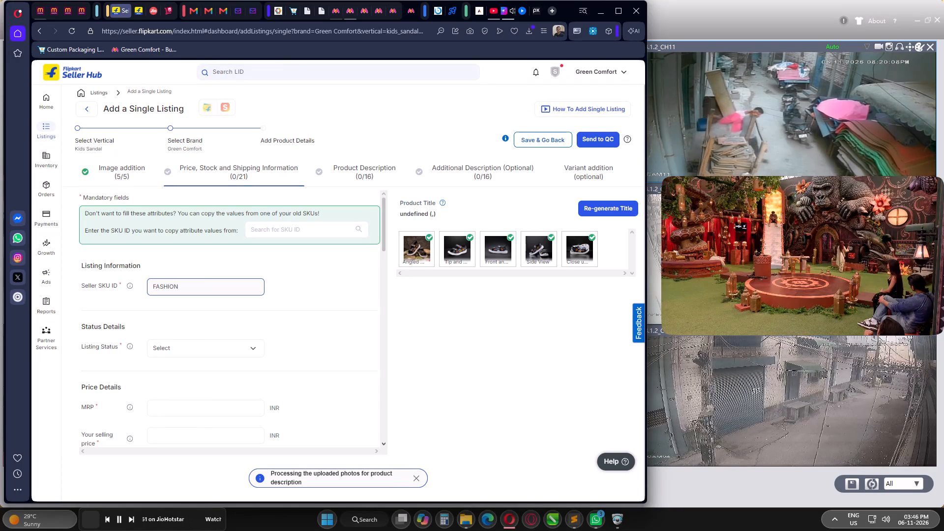
type("BK")
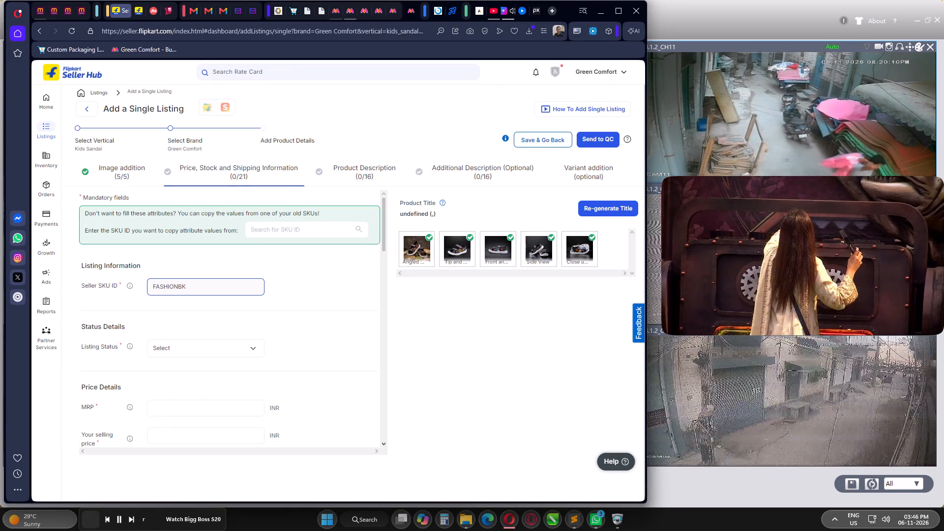
key("space")
type("5C (")
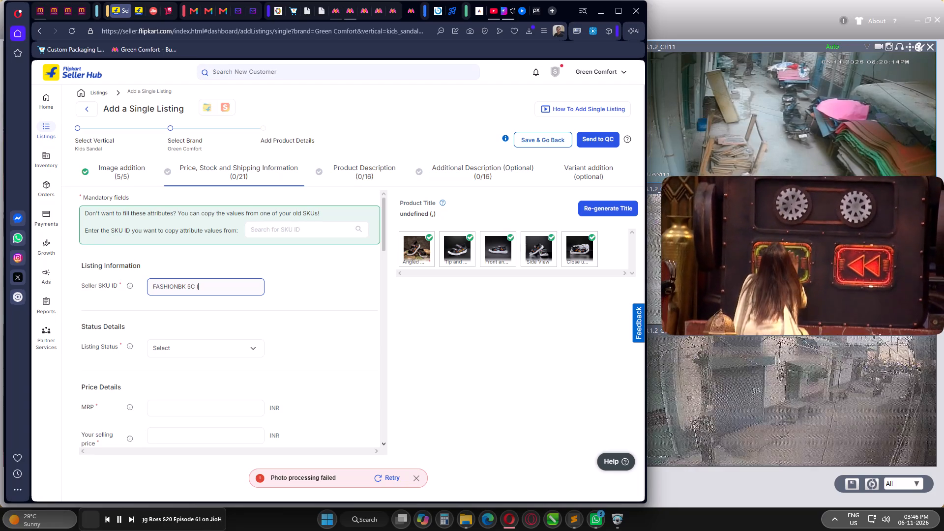
type("6NOV")
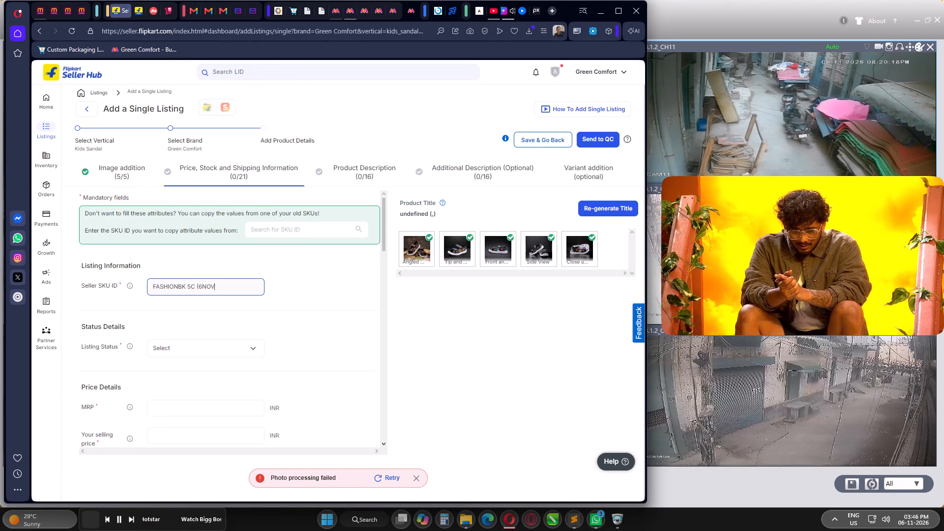
type("26")
key("shift+parenright")
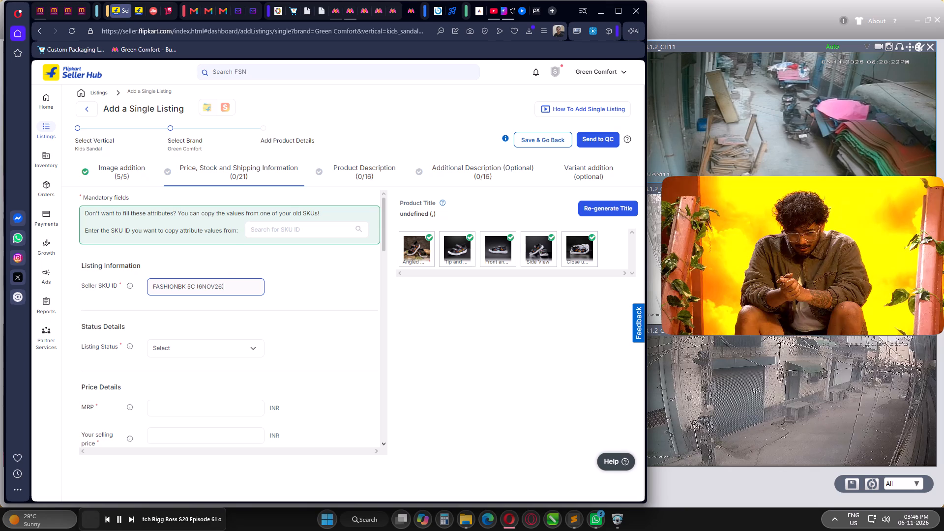
left_click_drag(228, 288, 126, 288)
key("ctrl+c")
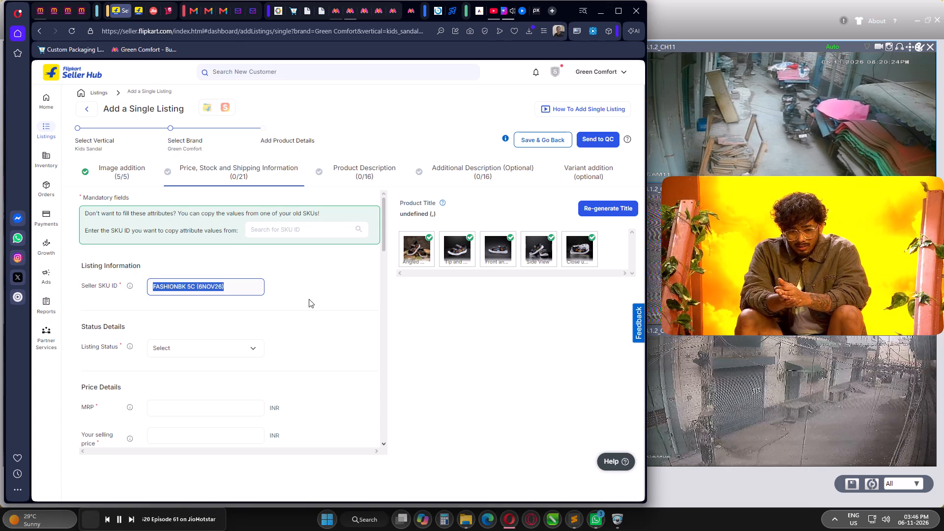
key("ctrl+c")
left_click(316, 321)
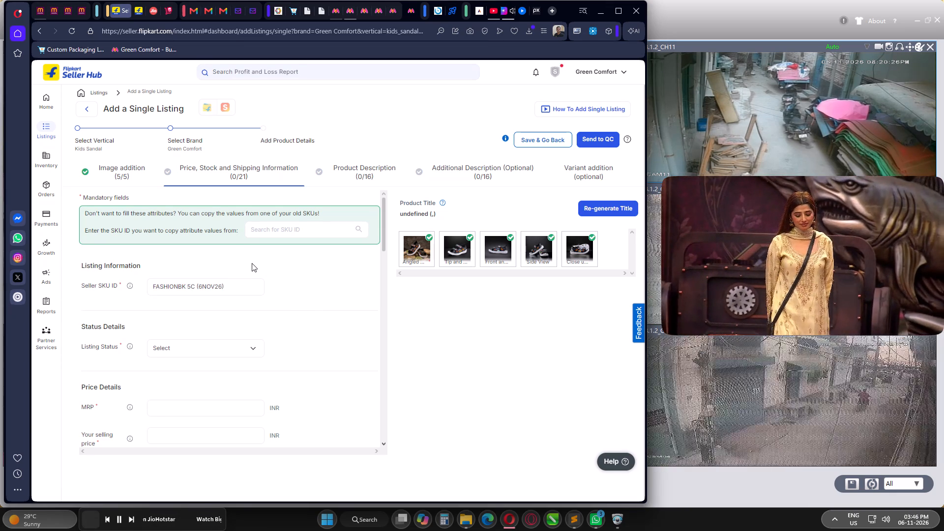
Set the listing status to Active.
scroll(239, 225, "down", 2)
left_click(198, 242)
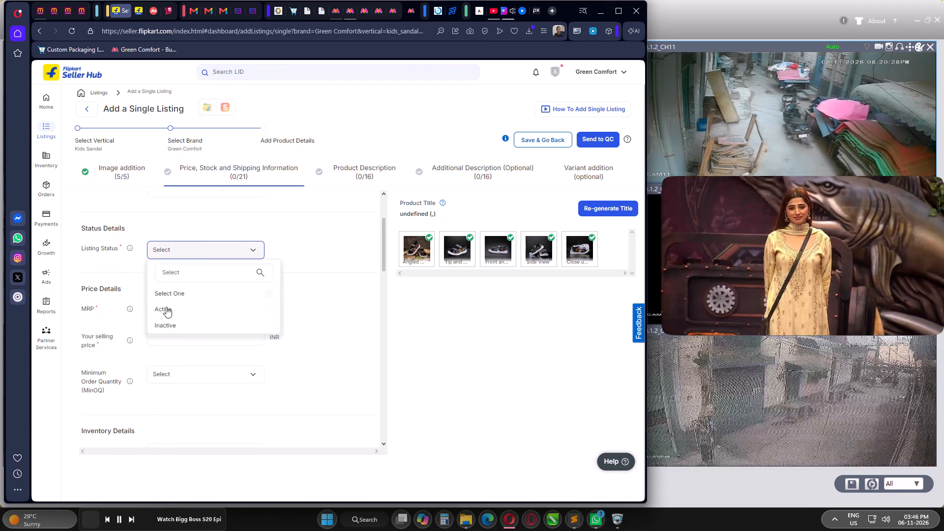
left_click(166, 307)
Fill in the price details with MRP 999 INR, selling price 599 INR and minimum order quantity 1.
left_click(218, 311)
type("999")
left_click(206, 325)
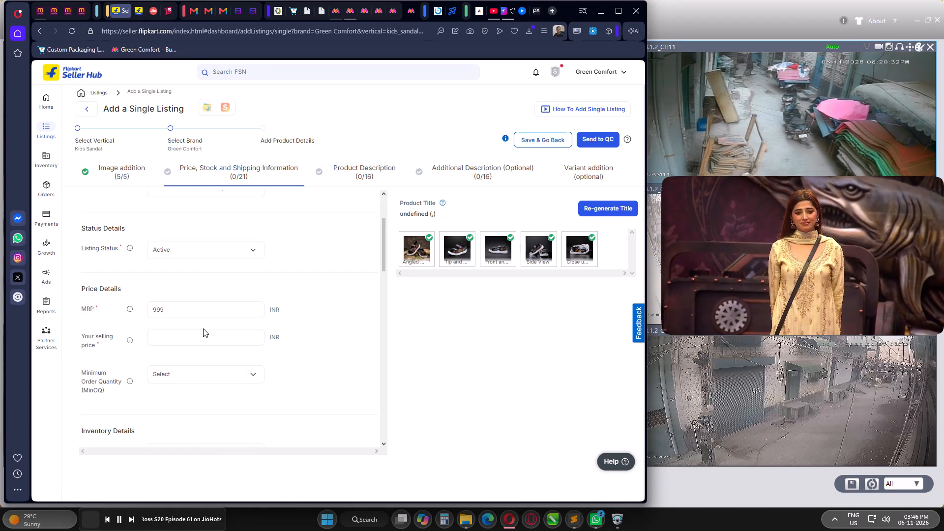
left_click(203, 330)
type("599")
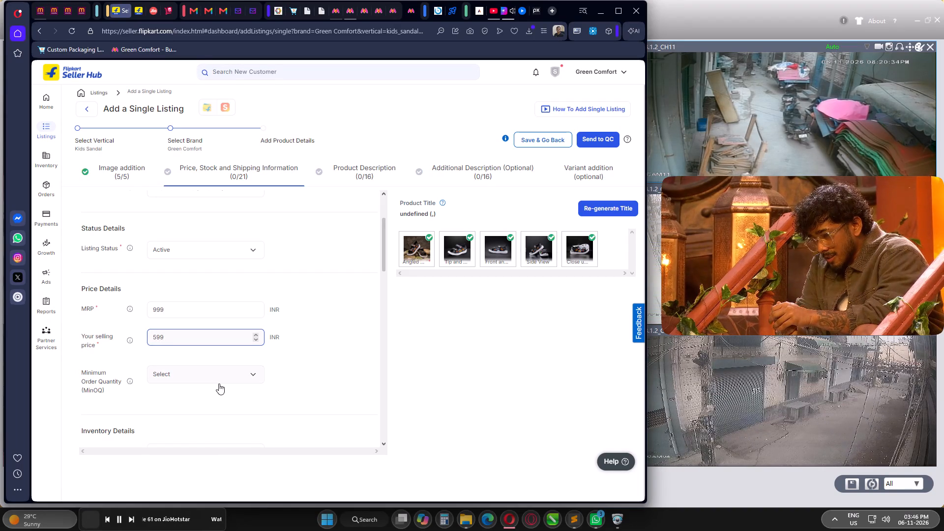
left_click(210, 373)
left_click(168, 428)
left_click(311, 382)
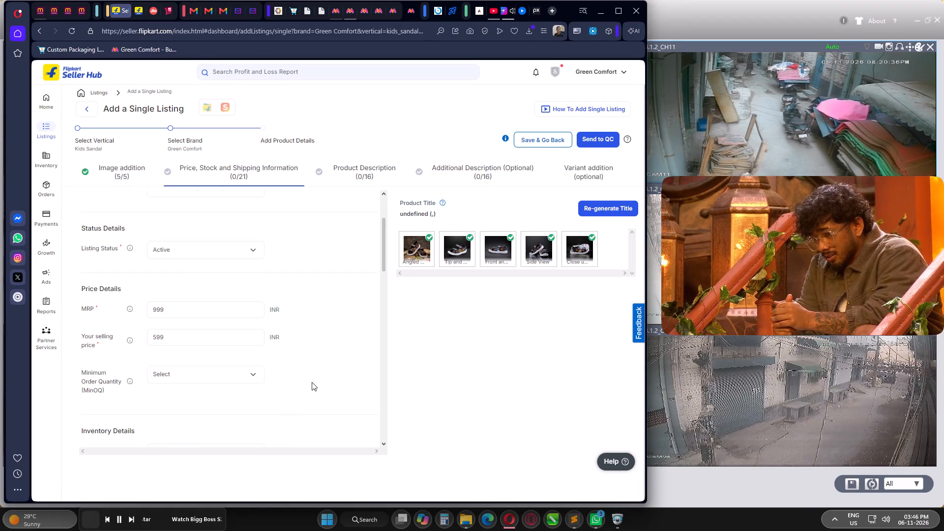
scroll(302, 279, "down", 3)
left_click(206, 233)
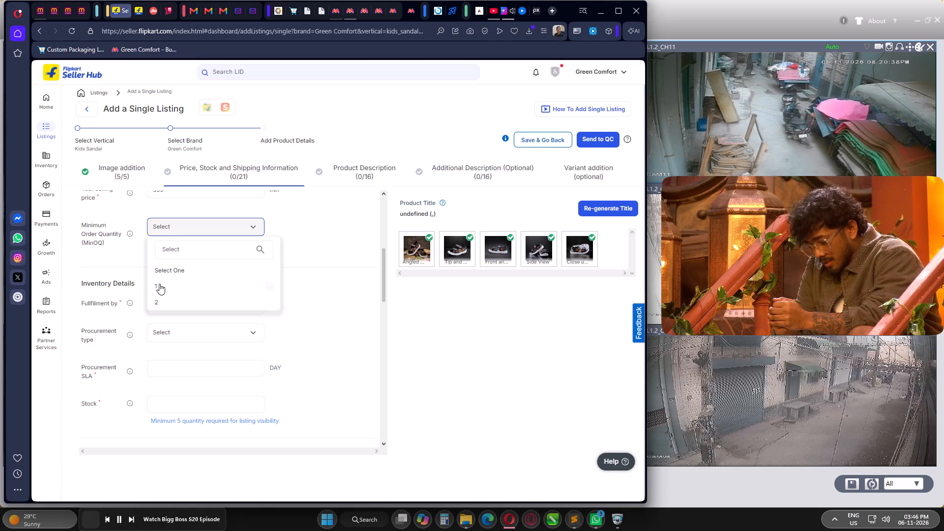
left_click(158, 284)
In the inventory details, set fulfilment by Seller and procurement type to instock.
left_click(185, 308)
left_click(174, 364)
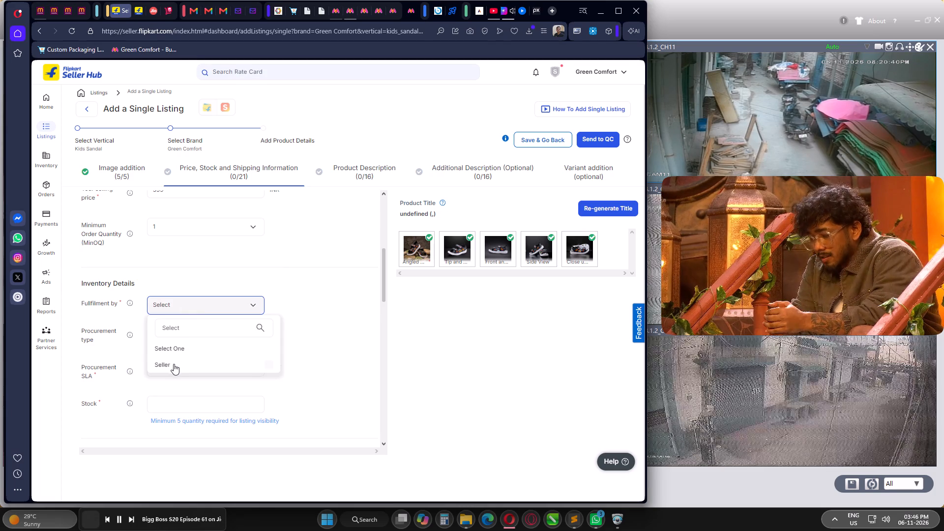
left_click(194, 331)
left_click(168, 392)
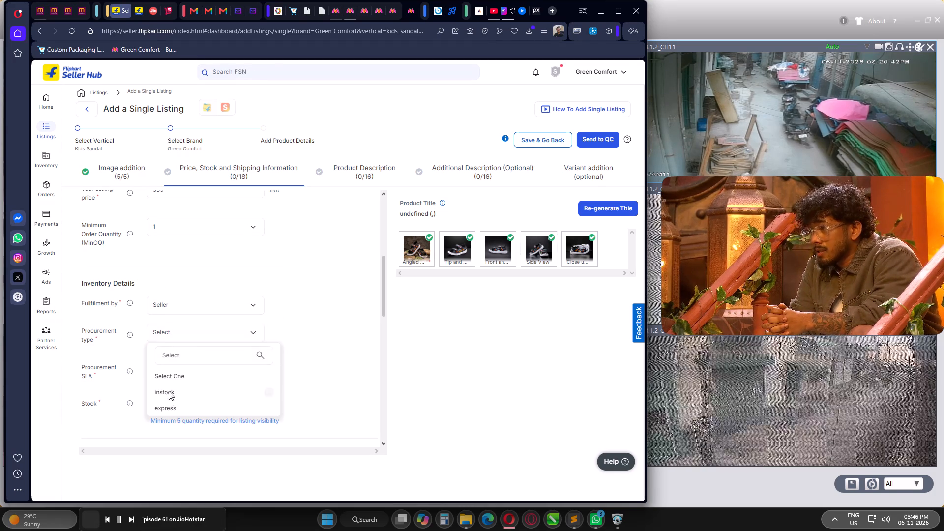
Complete the inventory details with a procurement SLA of 1 day and a stock of 50.
left_click(190, 369)
key("1")
left_click(189, 407)
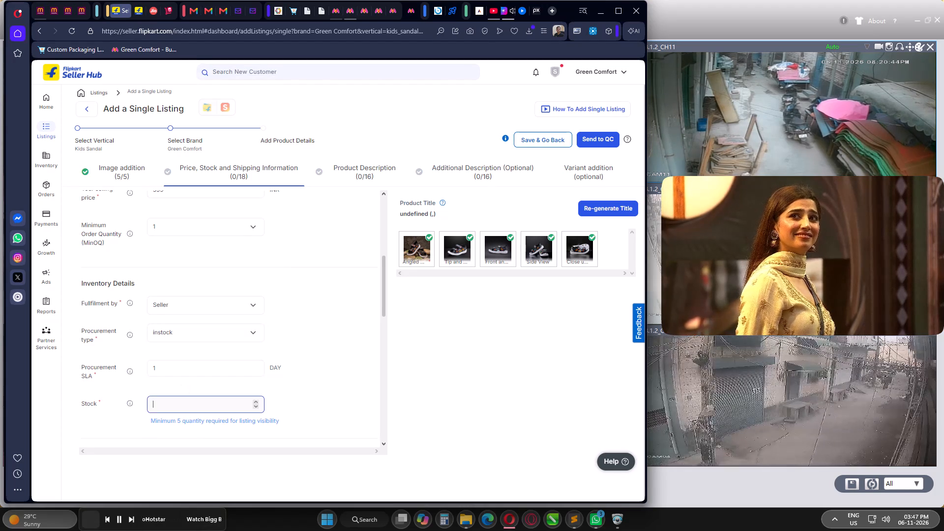
key("5")
key("0")
left_click(314, 404)
Set the shipping provider to Flipkart.
scroll(295, 308, "down", 4)
left_click(195, 279)
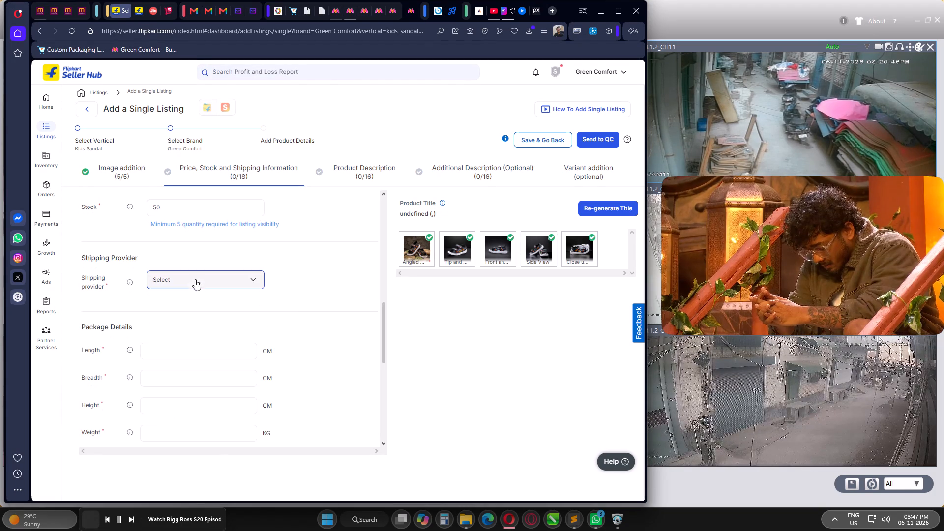
left_click(169, 338)
Enter the package dimensions: length 21 cm, breadth 11 cm and height 9 cm.
left_click(175, 354)
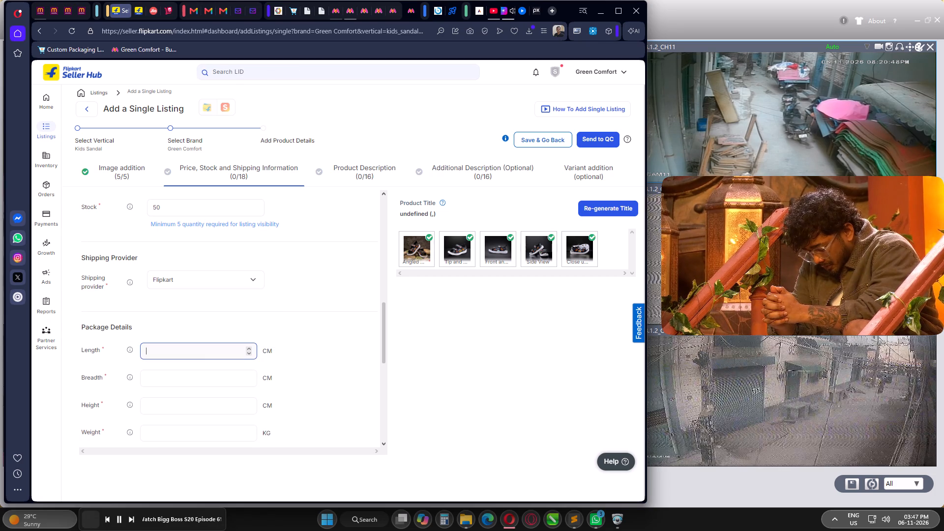
left_click(321, 319)
scroll(307, 306, "down", 2)
left_click(186, 254)
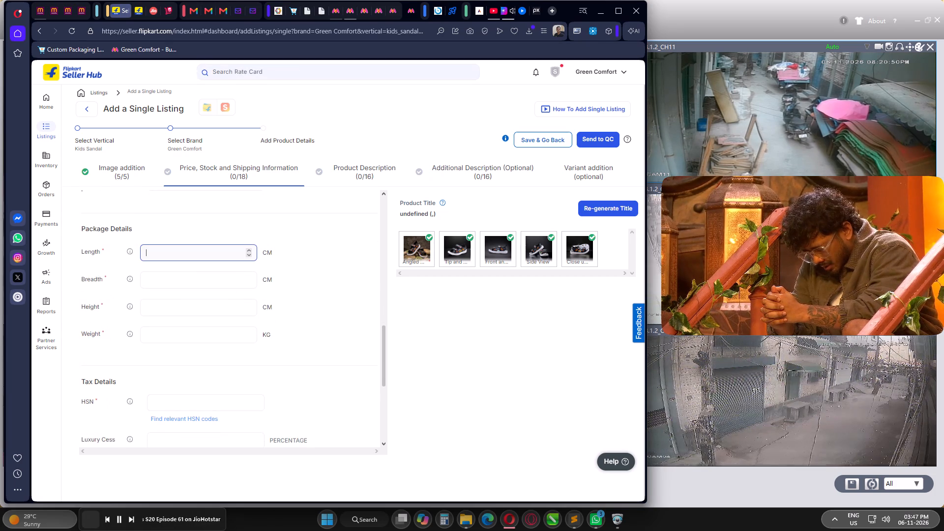
key("2")
key("1")
left_click(173, 258)
key("1")
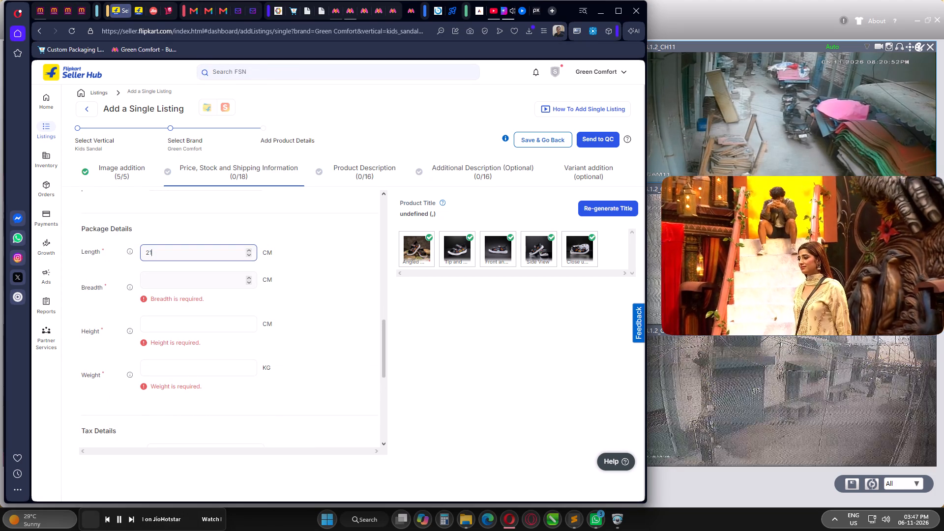
left_click(185, 285)
key("9")
left_click(193, 315)
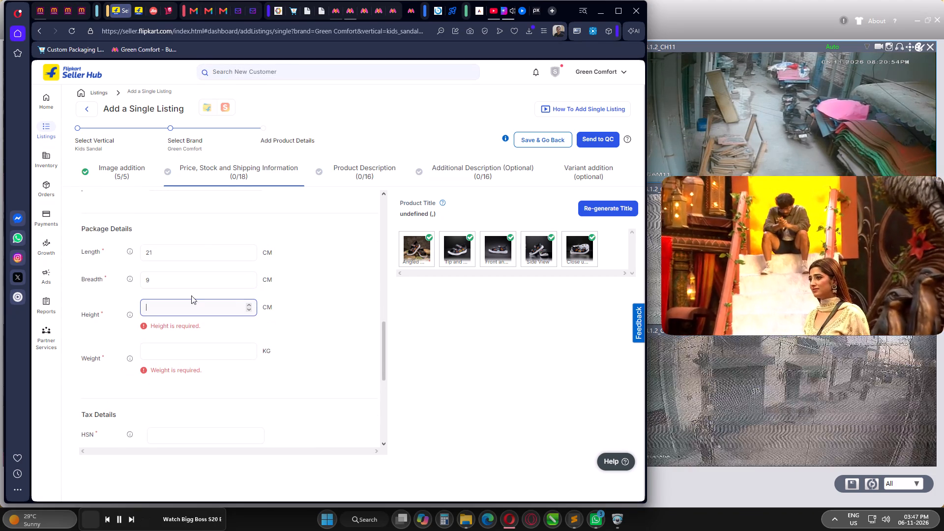
left_click_drag(182, 280, 144, 278)
key("1")
key("1")
left_click(172, 312)
key("9")
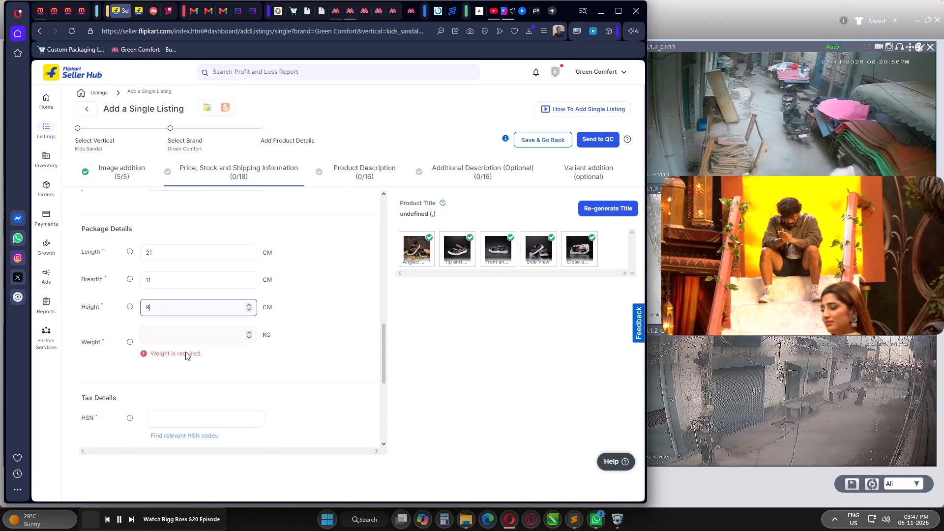
Set the package weight to .25 kg.
left_click(186, 335)
key("period")
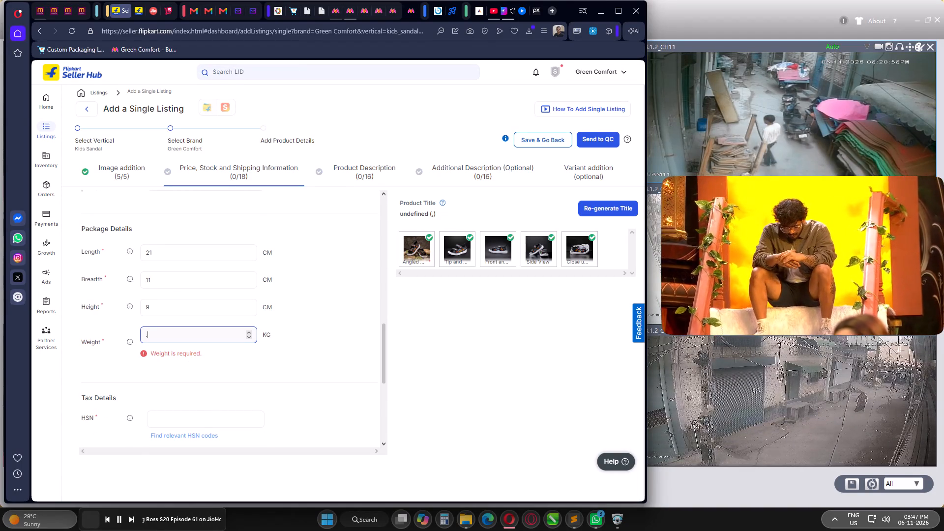
key("2")
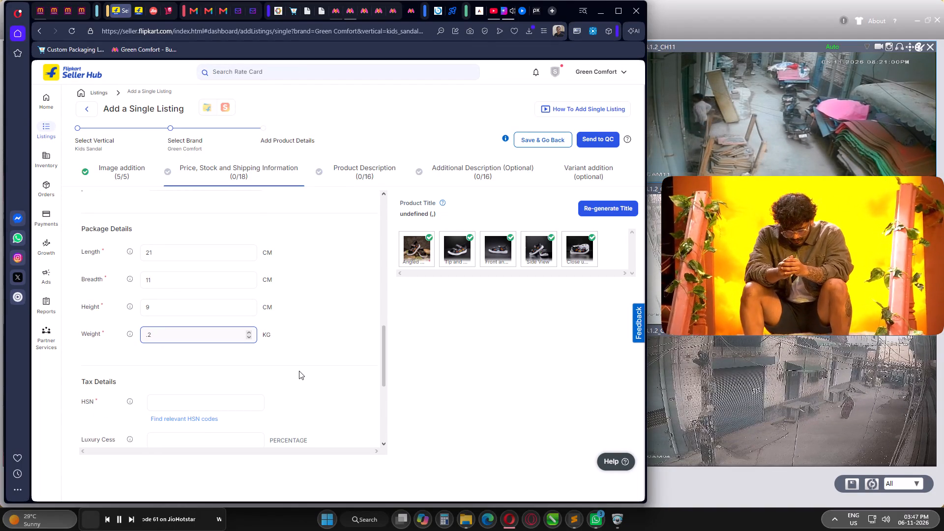
key("5")
left_click(327, 364)
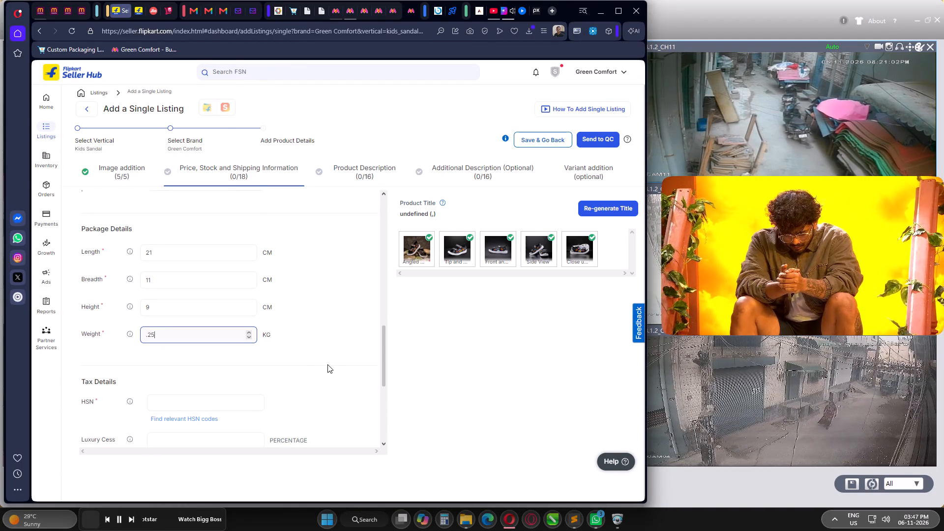
In the tax details, pick HSN code 64029990 from the relevant HSN codes and set the tax code to GST_5.
scroll(327, 332, "down", 3)
left_click(194, 255)
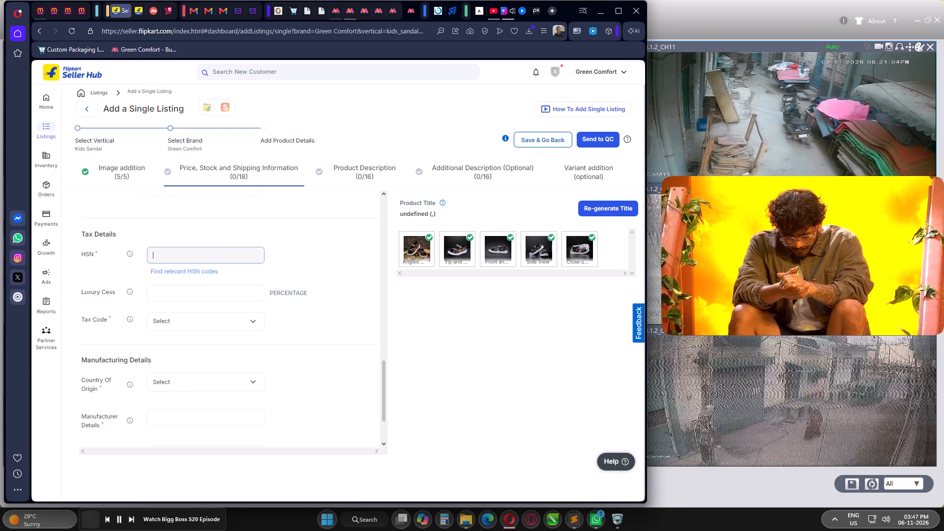
left_click(190, 272)
left_click(465, 252)
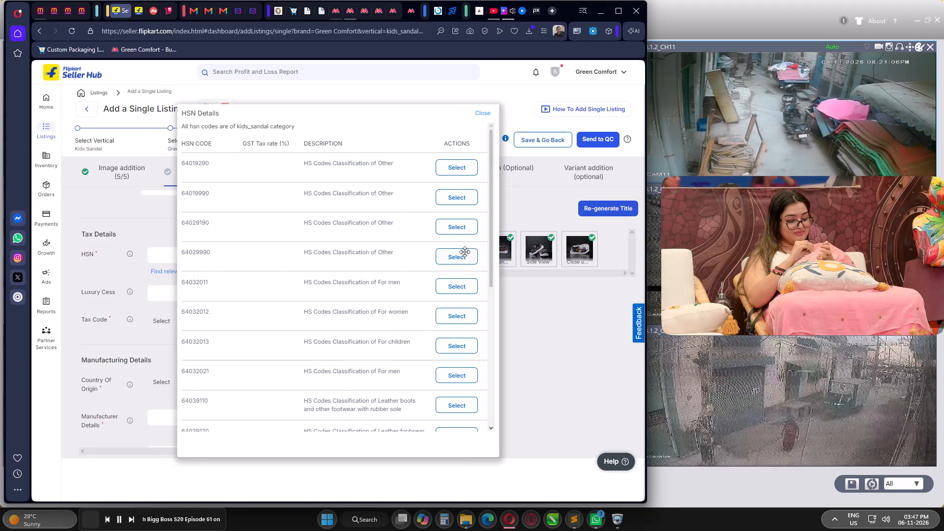
left_click(199, 318)
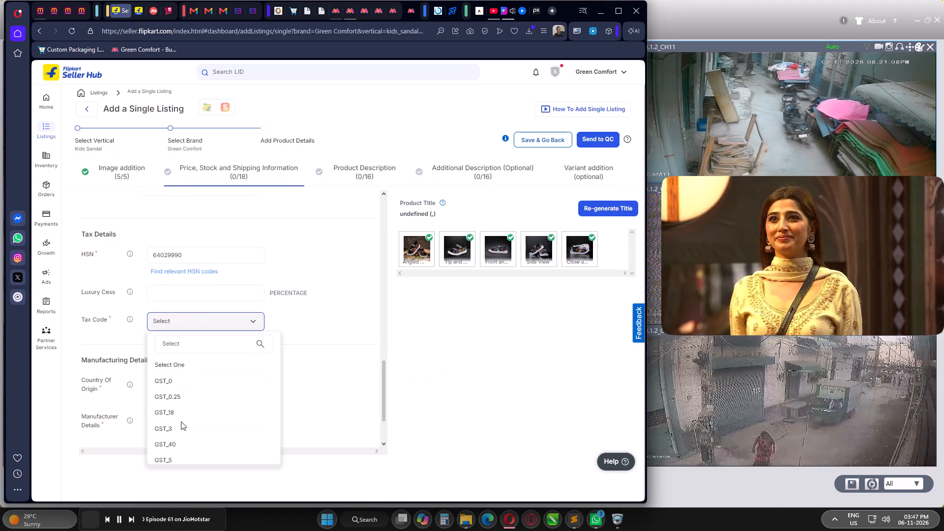
left_click(177, 458)
left_click(336, 345)
In the manufacturing details, set the country of origin to India.
scroll(269, 295, "down", 2)
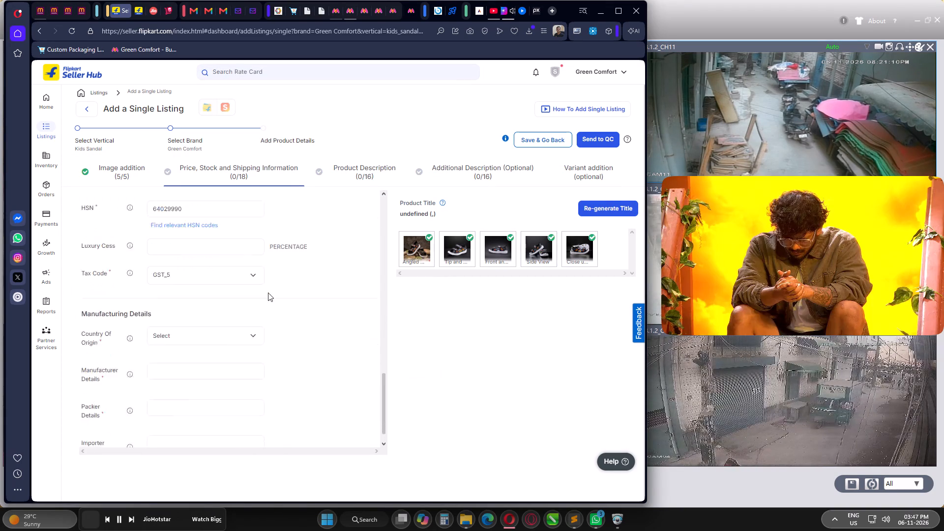
left_click(205, 297)
left_click(186, 332)
type("IN")
left_click(201, 341)
left_click(172, 399)
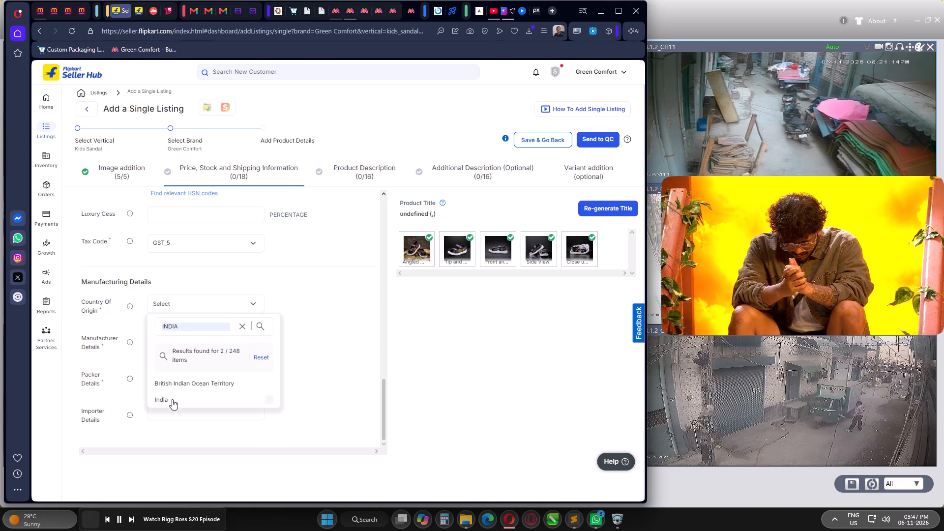
Enter Rama International as the manufacturer details.
left_click(183, 372)
left_click(182, 373)
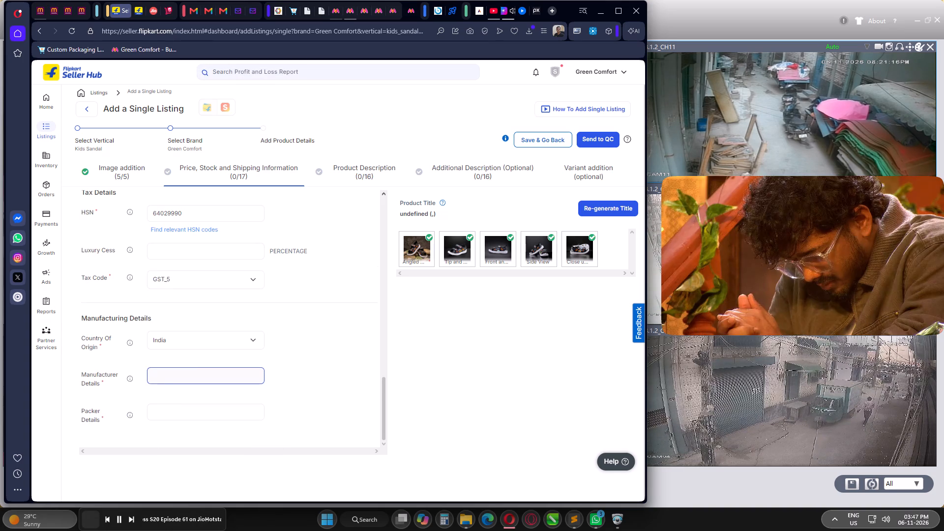
type("Rama Internas")
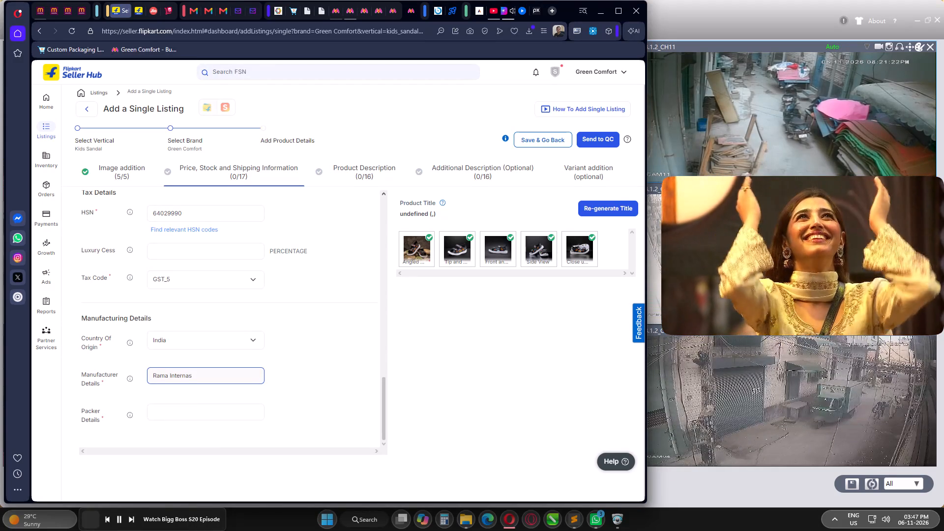
key("BackSpace")
key("BackSpace")
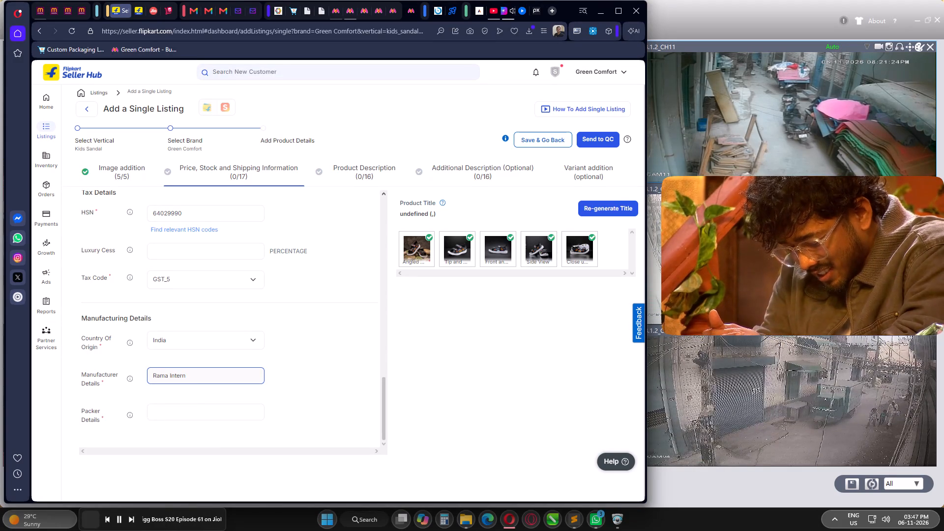
type("ationsal")
key("BackSpace")
key("BackSpace")
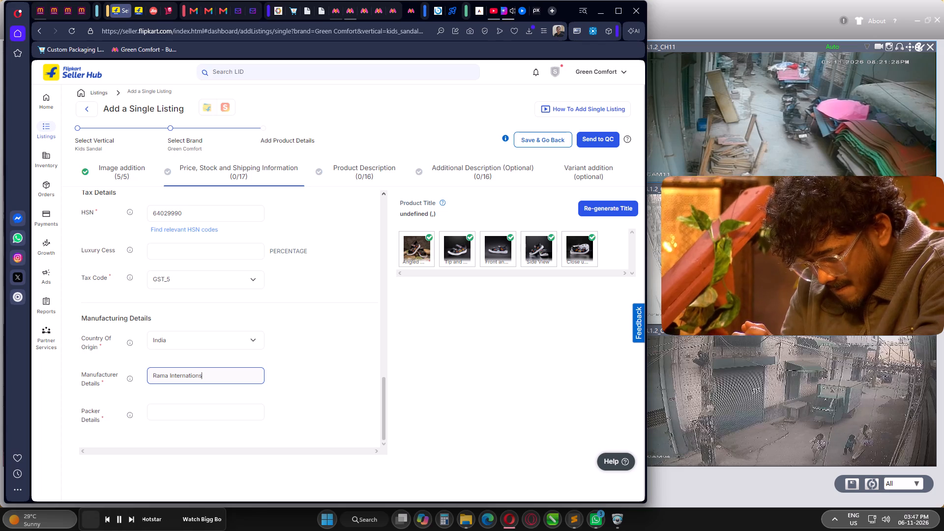
key("BackSpace")
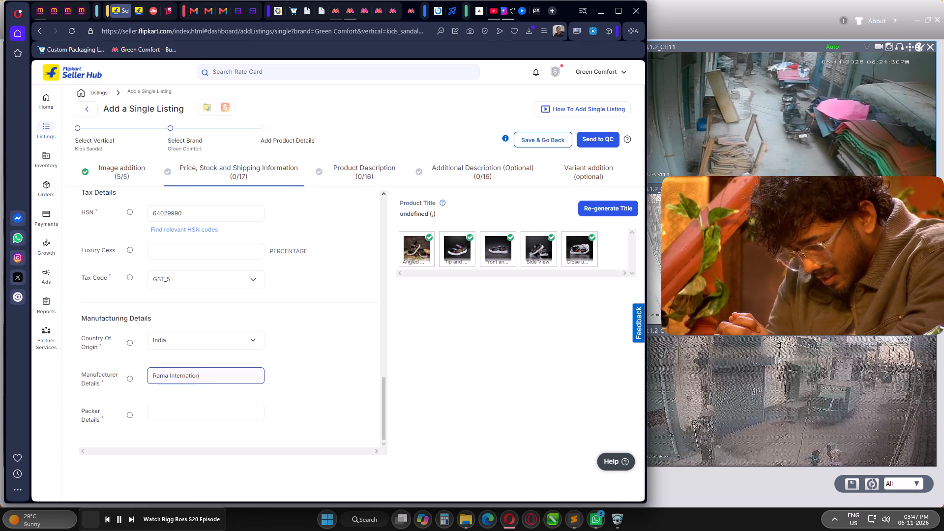
type("al")
Copy the manufacturer name Rama International into the packer details.
key("ctrl+a")
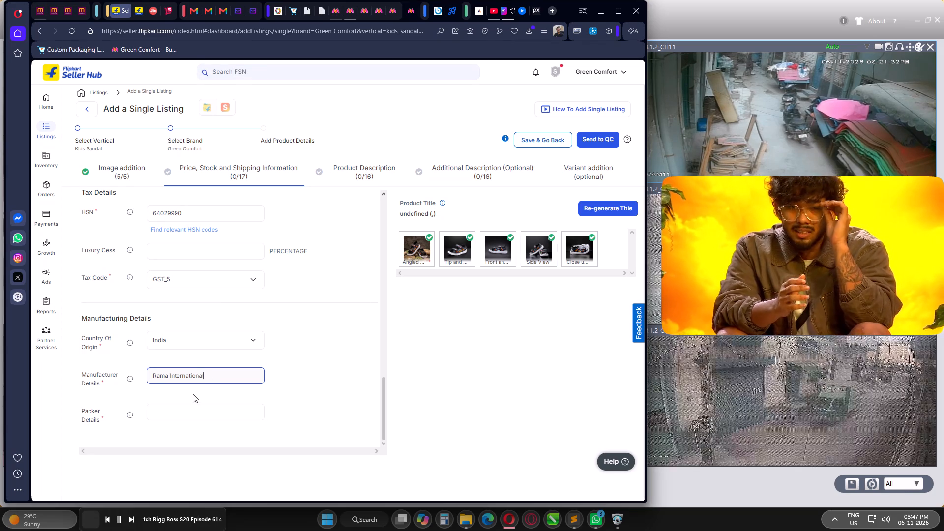
key("ctrl+c")
left_click(188, 403)
left_click(184, 408)
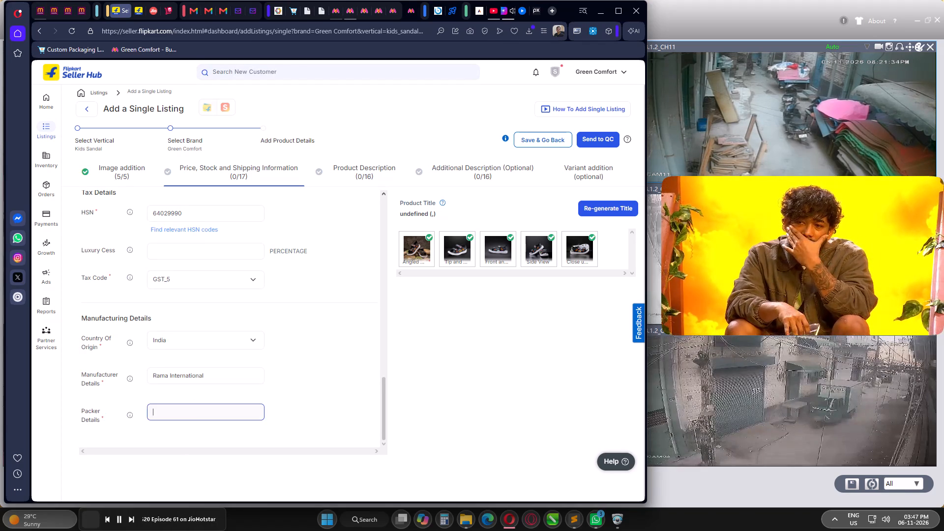
key("ctrl+v")
left_click(302, 383)
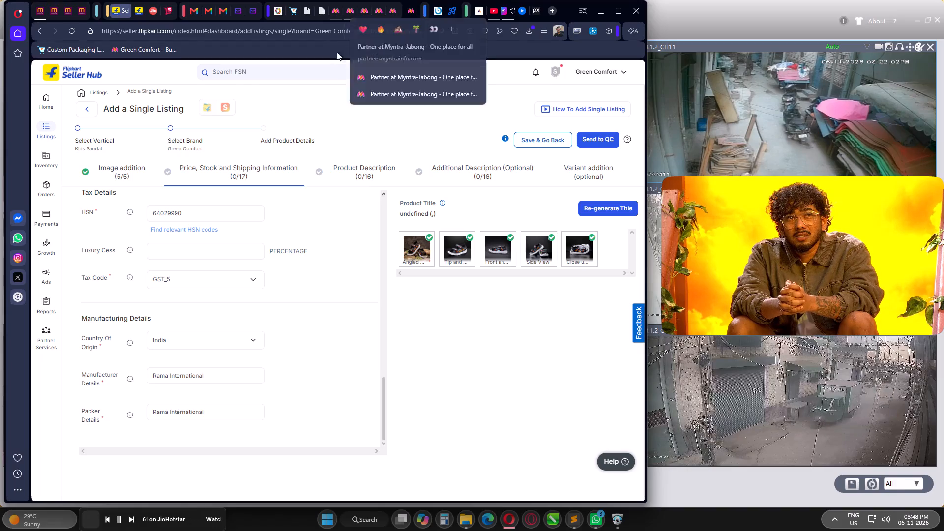
left_click(348, 12)
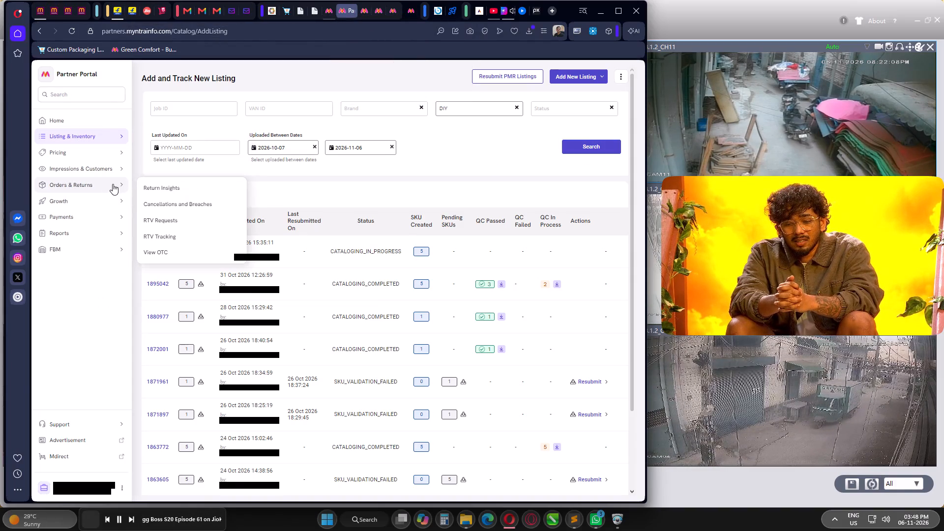
left_click(159, 253)
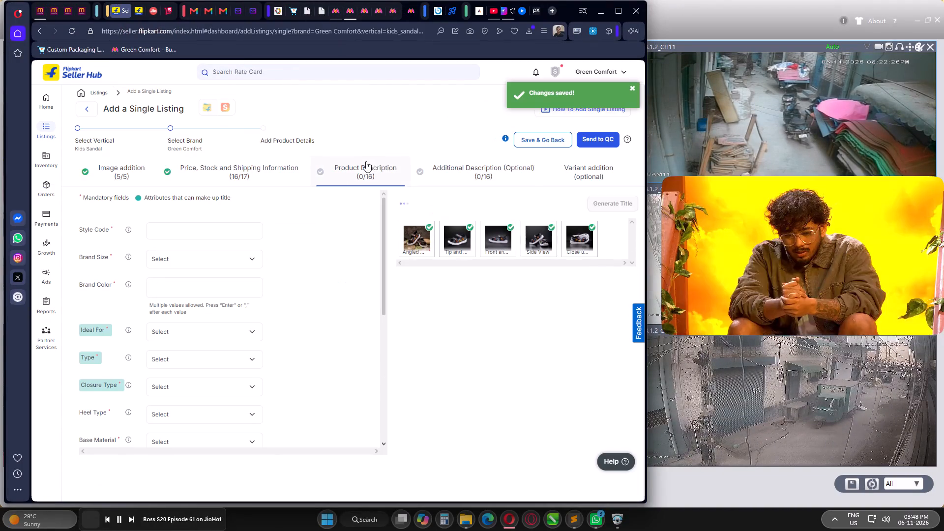
Enter the copied SKU FASHIONBK 5C (6NOV26) from the clipboard history as the style code.
left_click(206, 235)
scroll(206, 236, "up", 1)
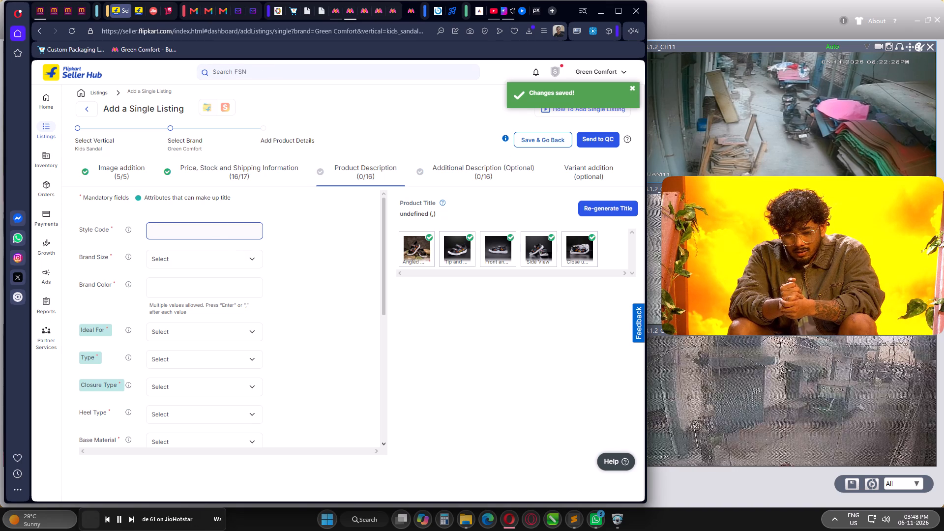
key("ctrl+v")
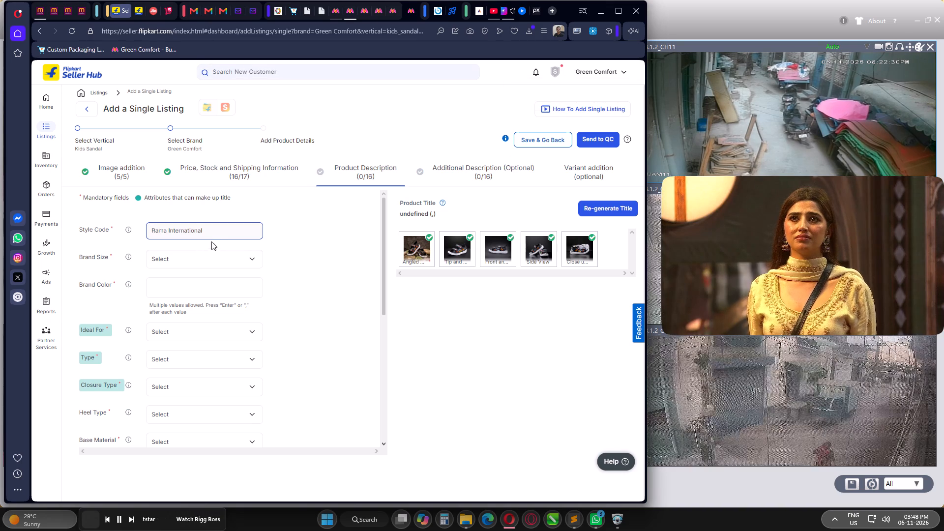
left_click_drag(211, 231, 112, 230)
key("super+v")
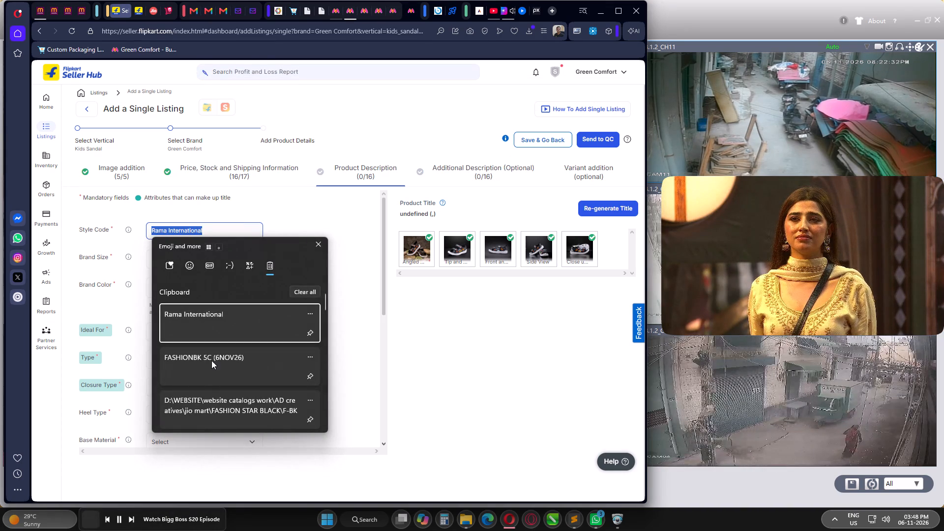
left_click(211, 359)
key("ctrl+v")
left_click(339, 258)
Set the brand size to 5C.
left_click(220, 259)
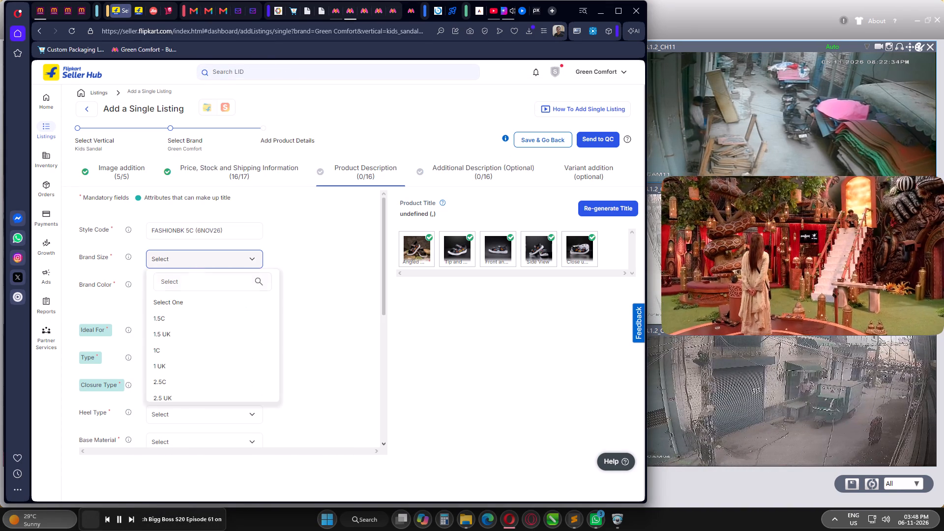
left_click(202, 285)
key("5")
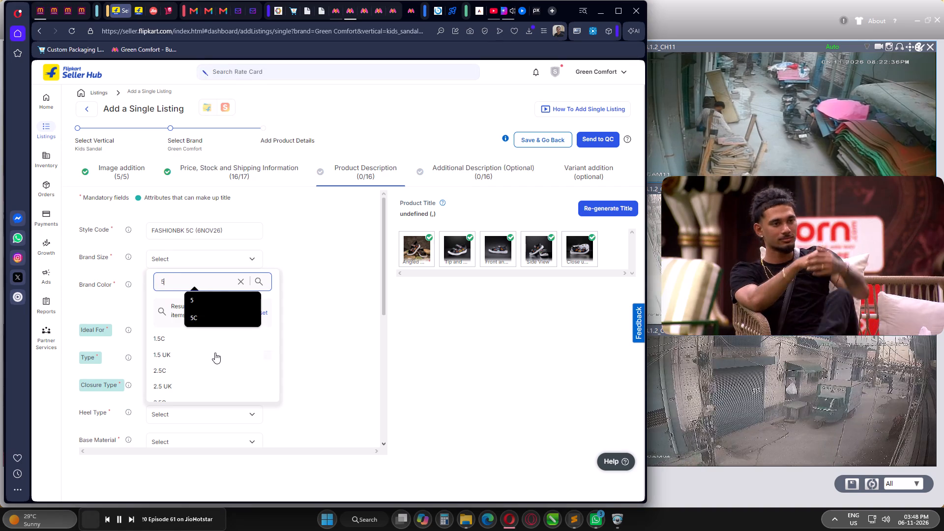
left_click(205, 315)
scroll(177, 352, "down", 1)
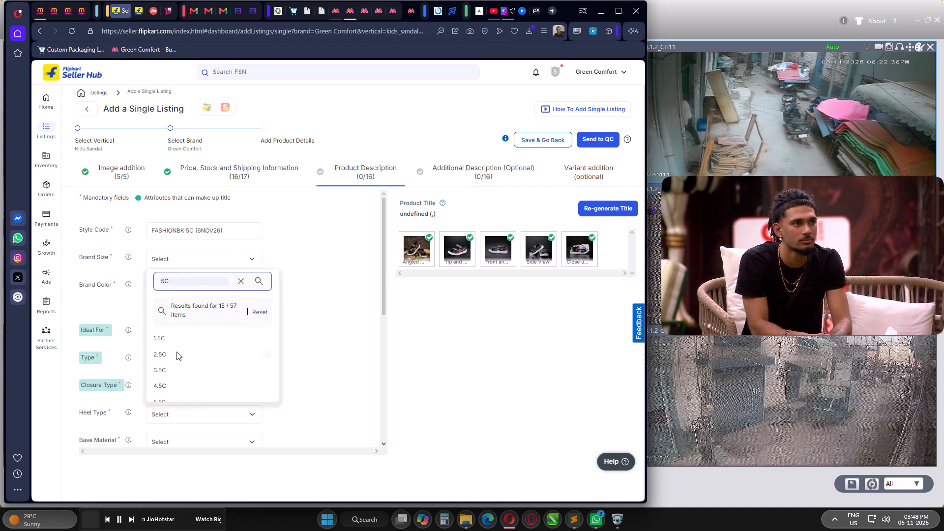
scroll(177, 352, "down", 1)
left_click(169, 320)
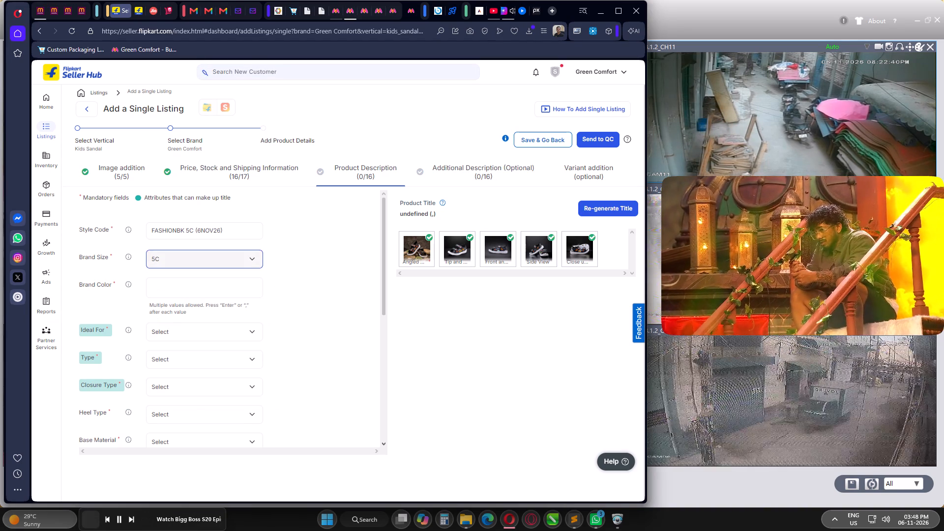
Enter Black as the brand color and set Ideal For to Boys.
left_click(177, 290)
type("BLAK")
key("BackSpace")
key("BackSpace")
key("BackSpace")
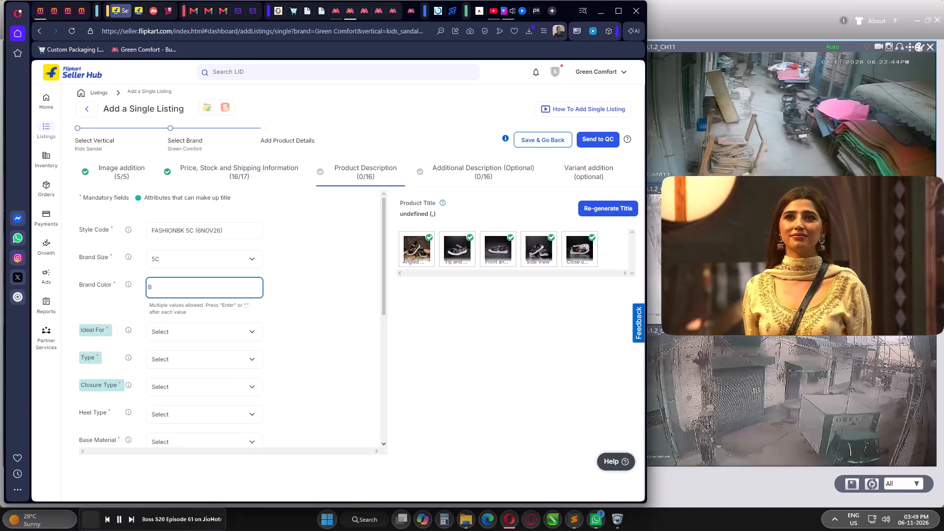
type("lack")
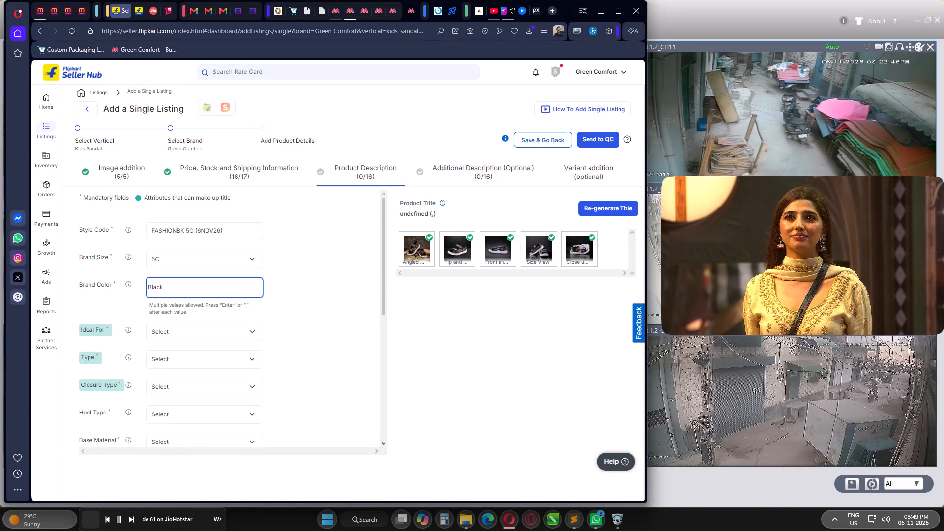
left_click(182, 333)
left_click(171, 388)
left_click(299, 346)
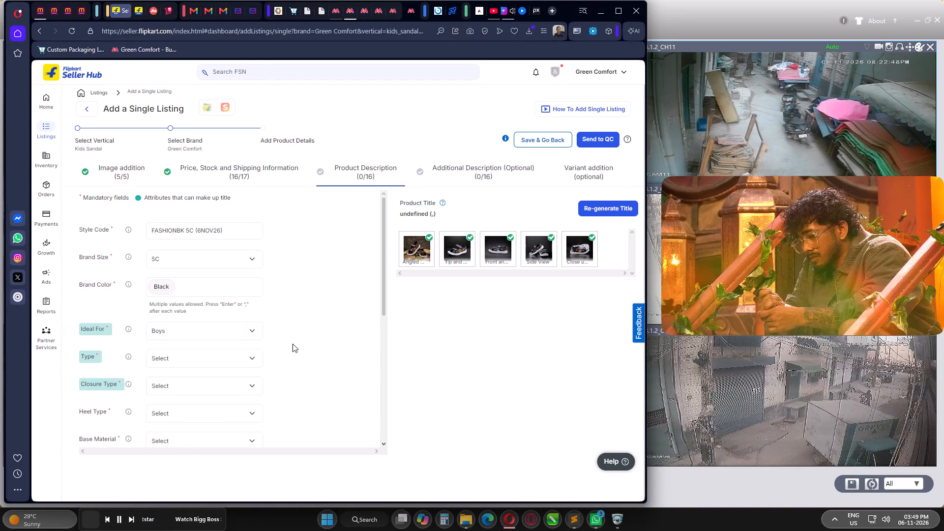
Set the sandal type to Sports Sandals and the closure type to Velcro.
scroll(216, 285, "down", 1)
left_click(189, 309)
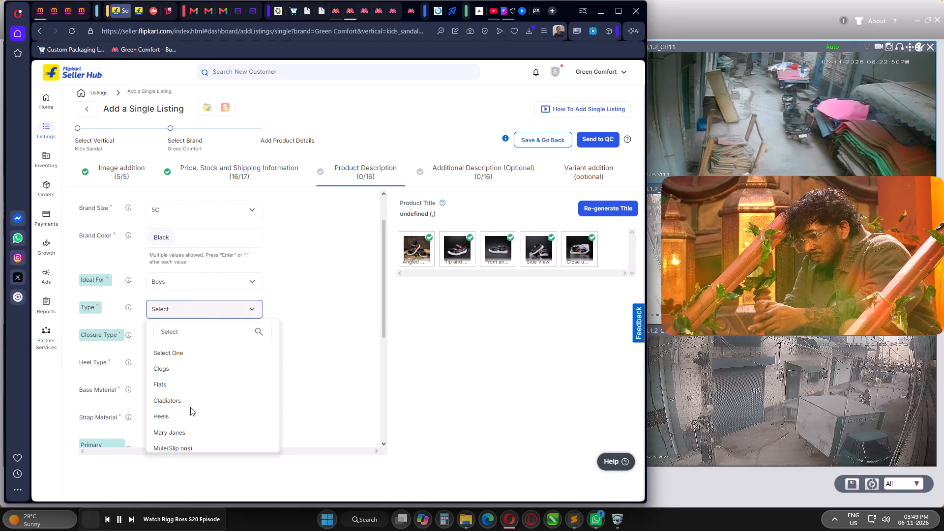
scroll(191, 399, "down", 4)
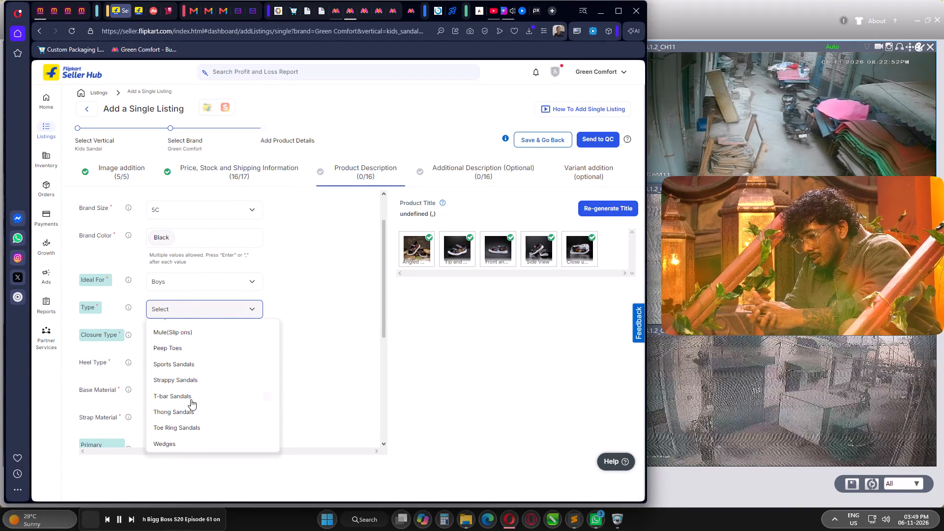
scroll(191, 399, "down", 1)
left_click(183, 364)
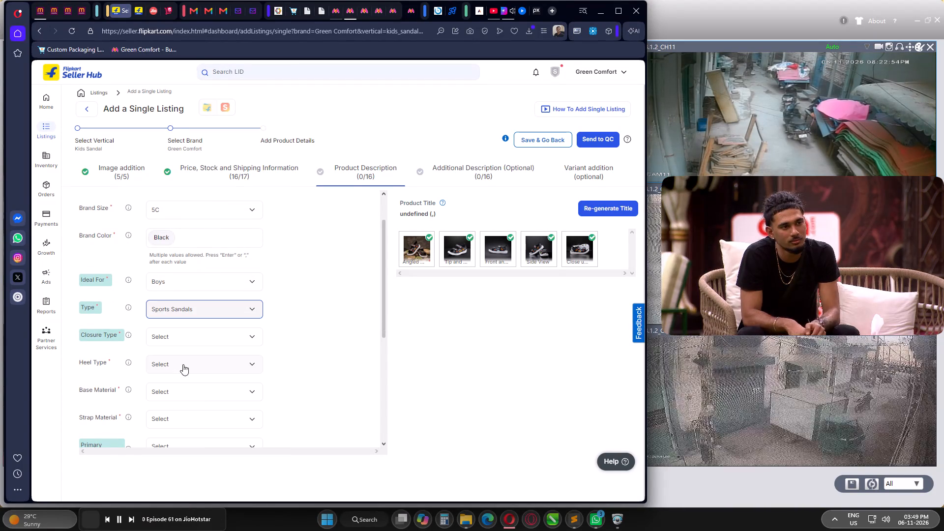
left_click(184, 344)
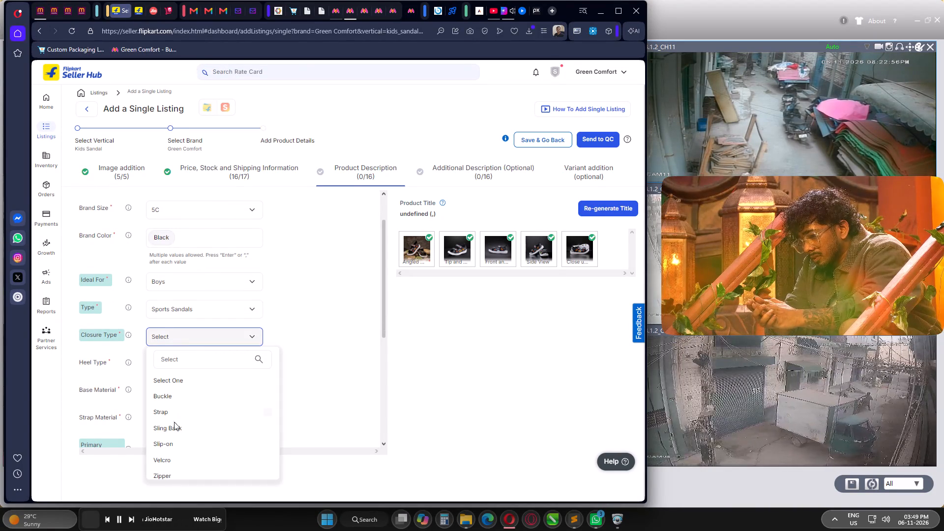
left_click(172, 463)
left_click(327, 362)
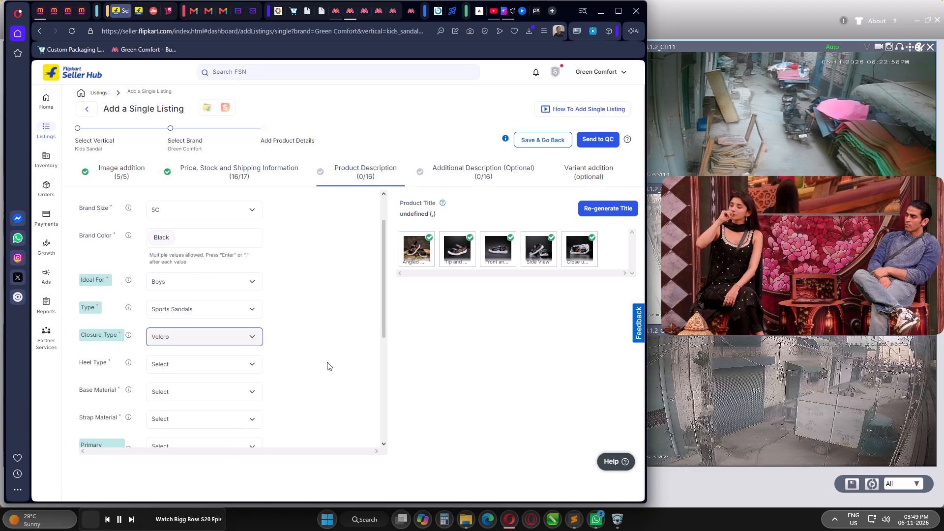
Set the heel type to Flat and the base material to EVA.
scroll(308, 323, "down", 2)
left_click(185, 267)
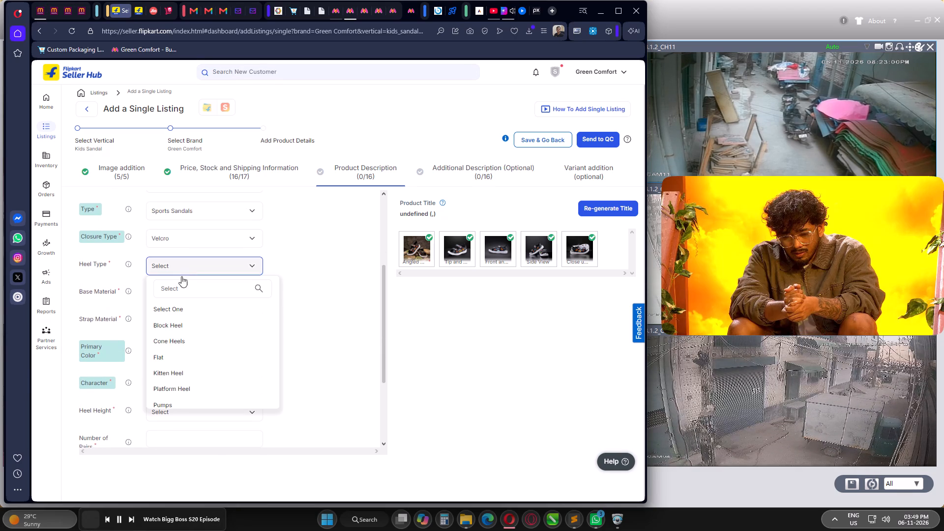
left_click(167, 355)
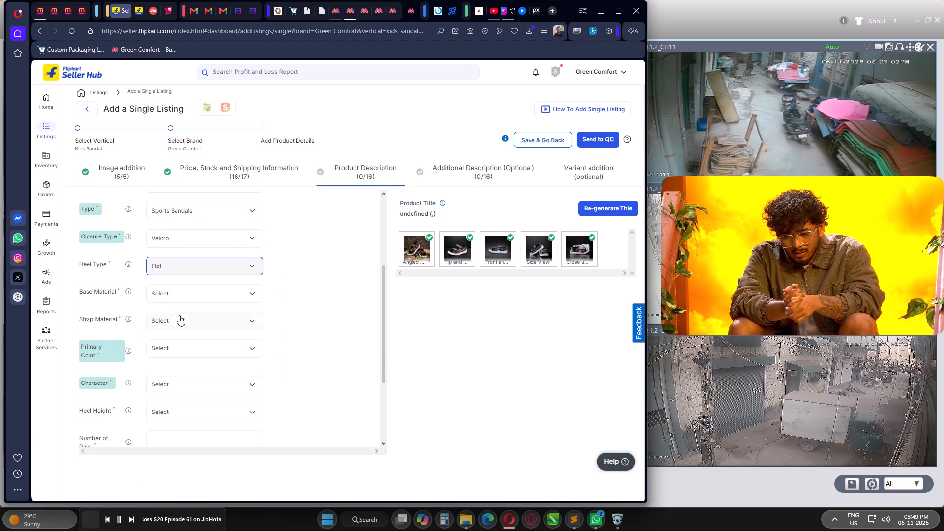
left_click(182, 296)
left_click(167, 384)
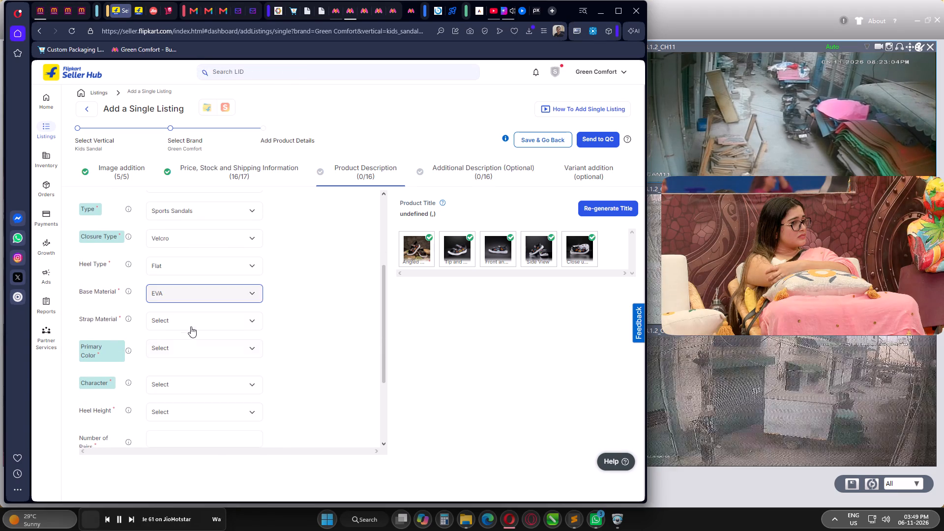
Set the strap material to Patent Leather and the primary color to Black.
left_click(191, 324)
left_click(199, 343)
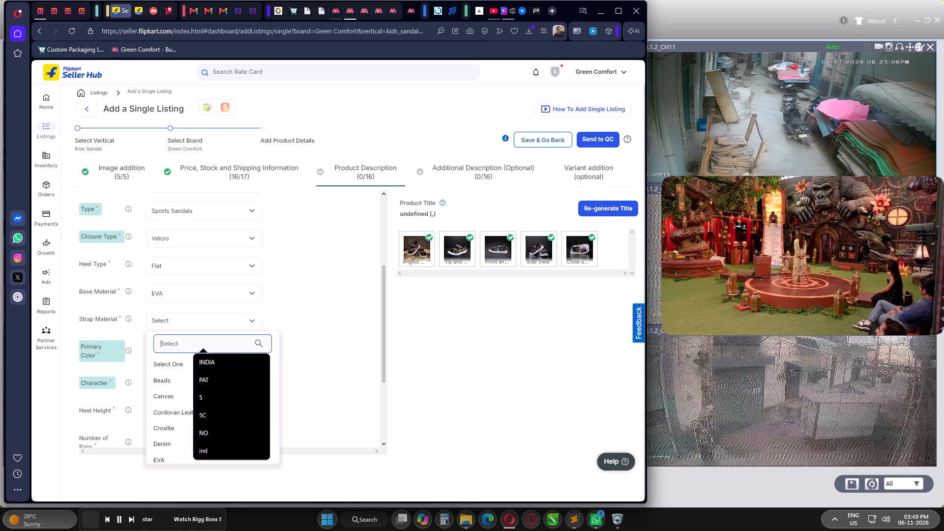
type("PA")
key("t")
left_click(182, 396)
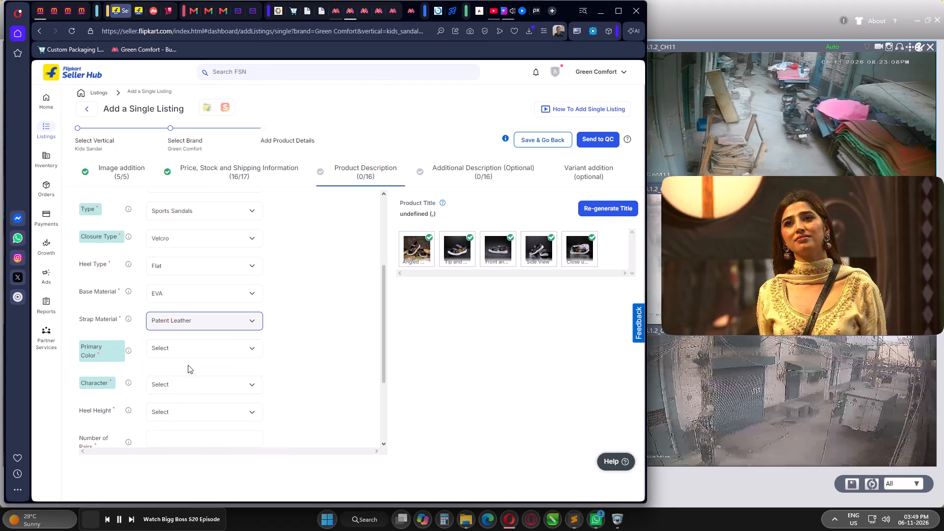
left_click(179, 349)
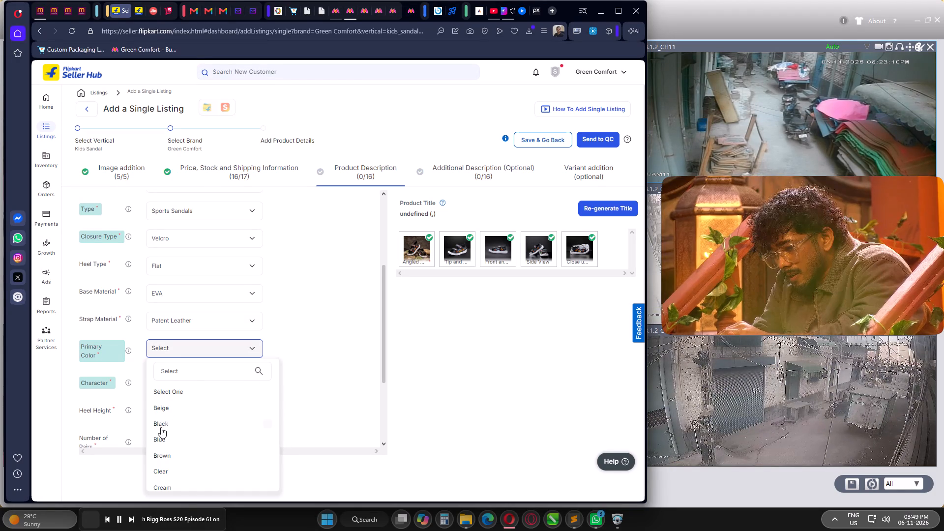
left_click(161, 426)
left_click(804, 253)
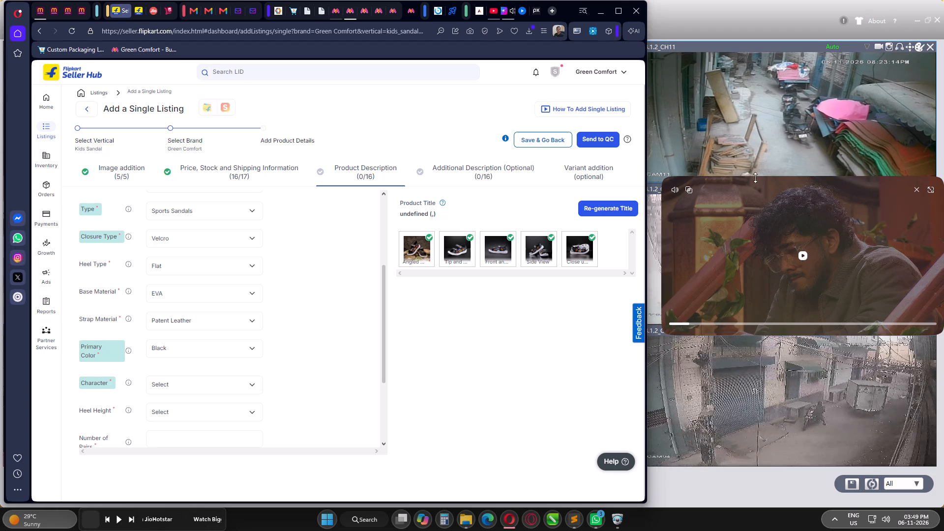
left_click(139, 13)
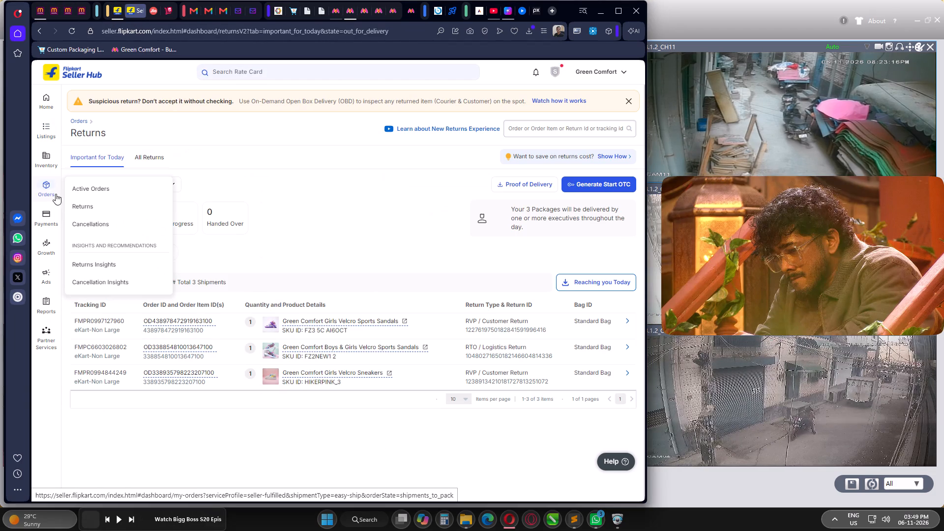
left_click(85, 207)
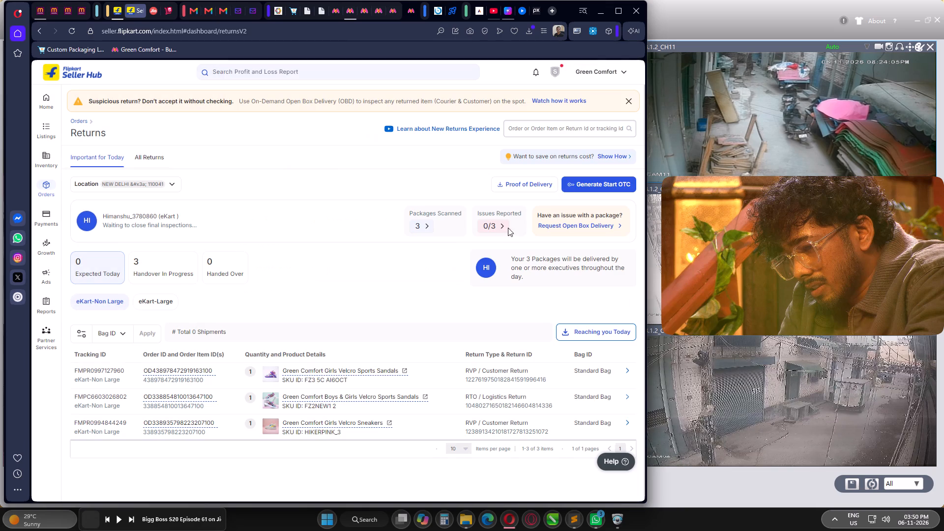
left_click(383, 283)
key("F5")
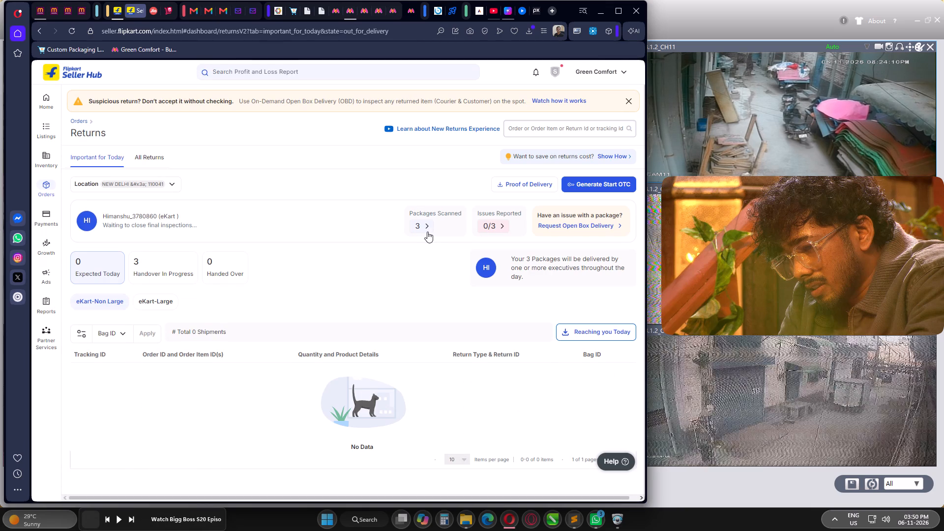
left_click(424, 228)
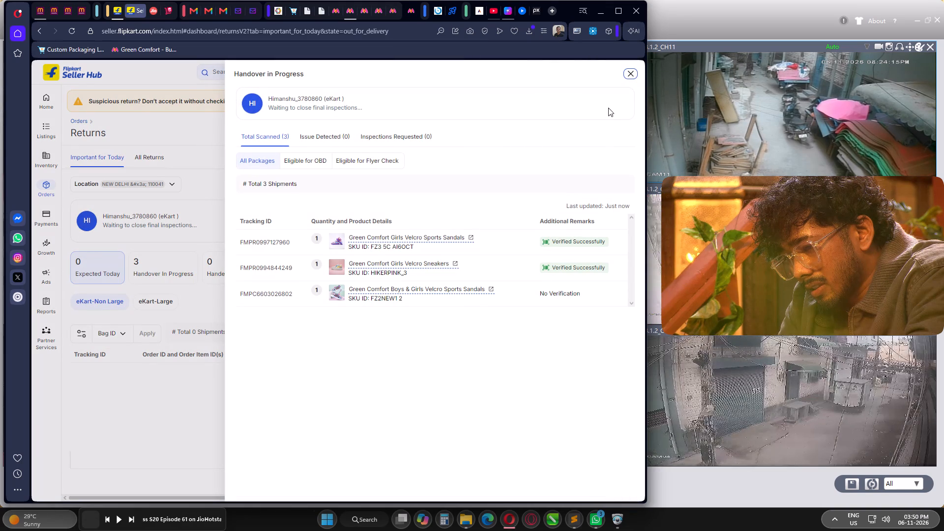
left_click(631, 73)
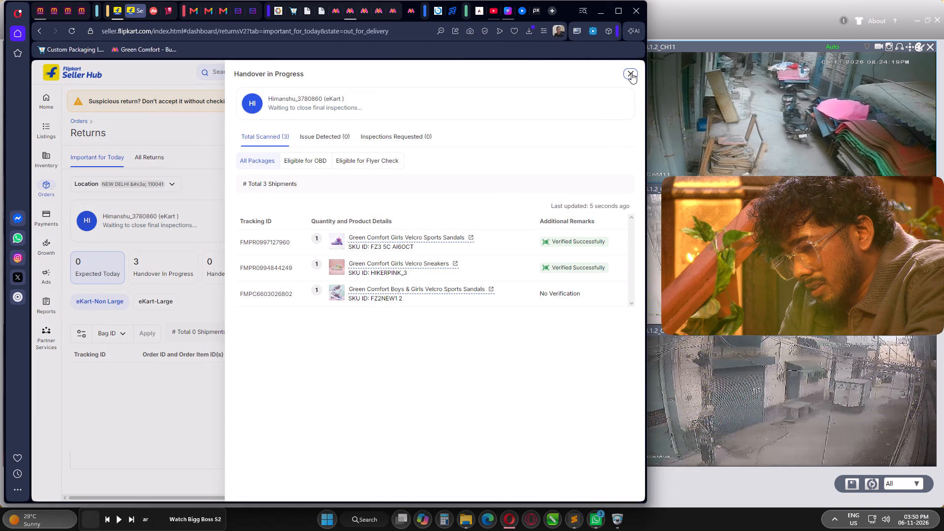
left_click(364, 250)
key("F5")
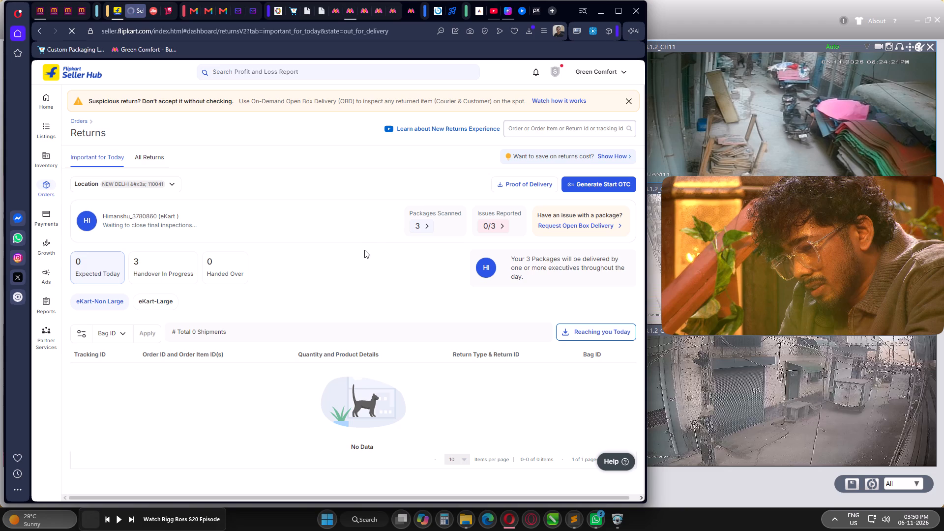
Examine the scanned packages and the reported issues of the eKart handover in progress on the Returns page.
left_click(426, 228)
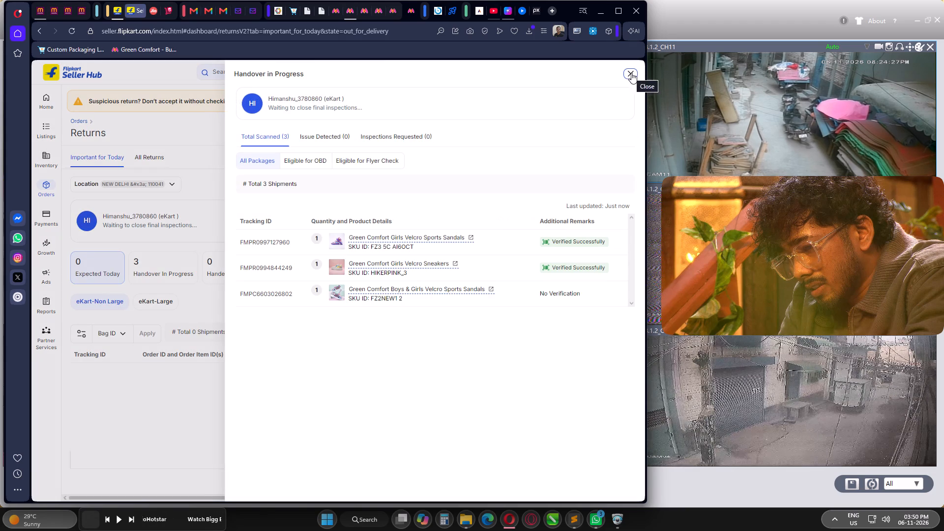
triple_click(582, 157)
triple_click(582, 157)
left_click(582, 157)
triple_click(591, 126)
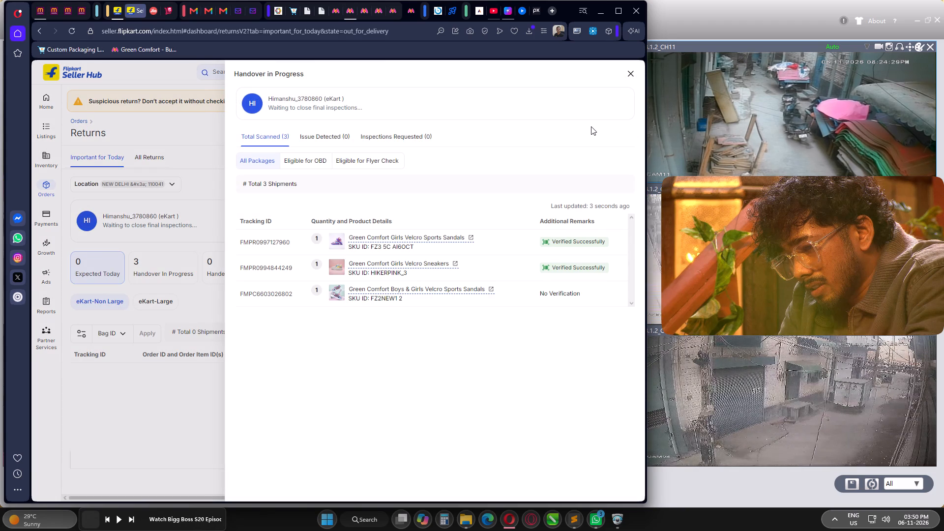
left_click(631, 69)
left_click(492, 228)
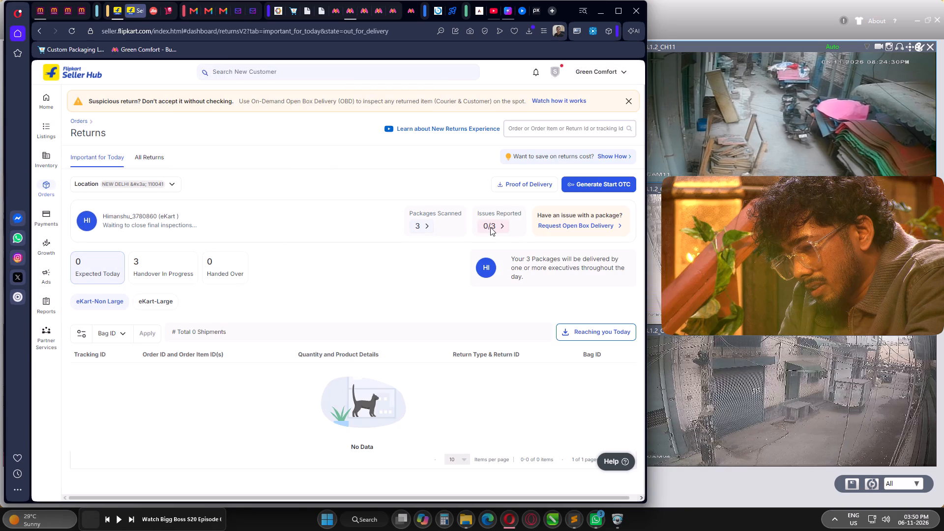
left_click(629, 71)
left_click(430, 221)
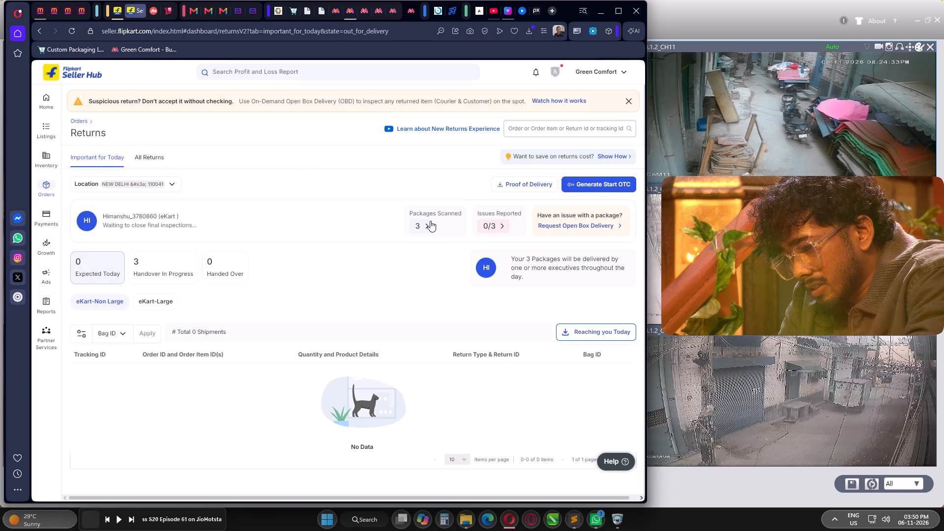
left_click(632, 71)
Refresh the Returns page repeatedly and recheck the eKart handover's scanned packages and inspection status.
key("F5")
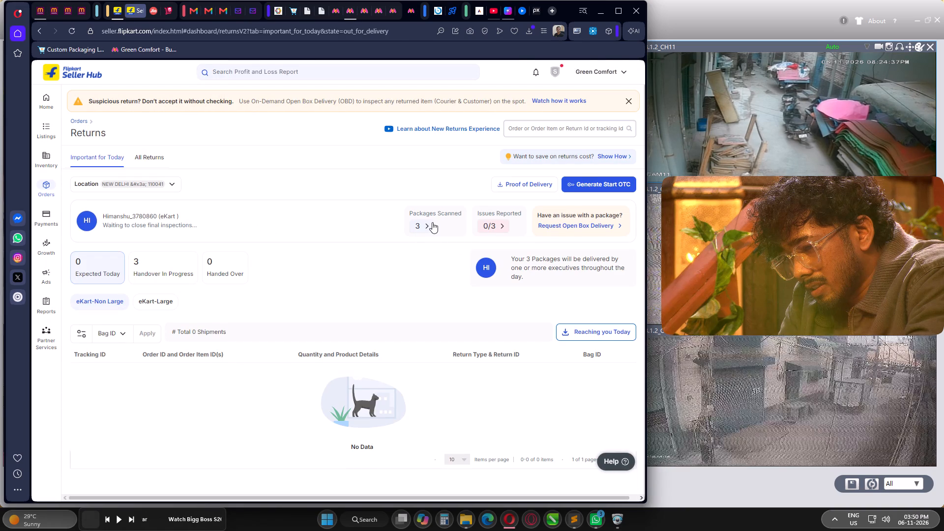
left_click(423, 229)
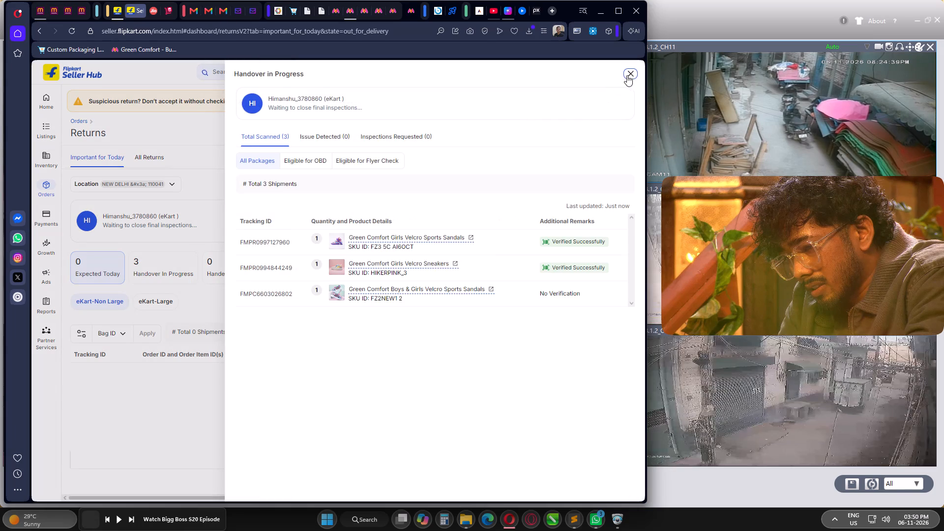
left_click(630, 73)
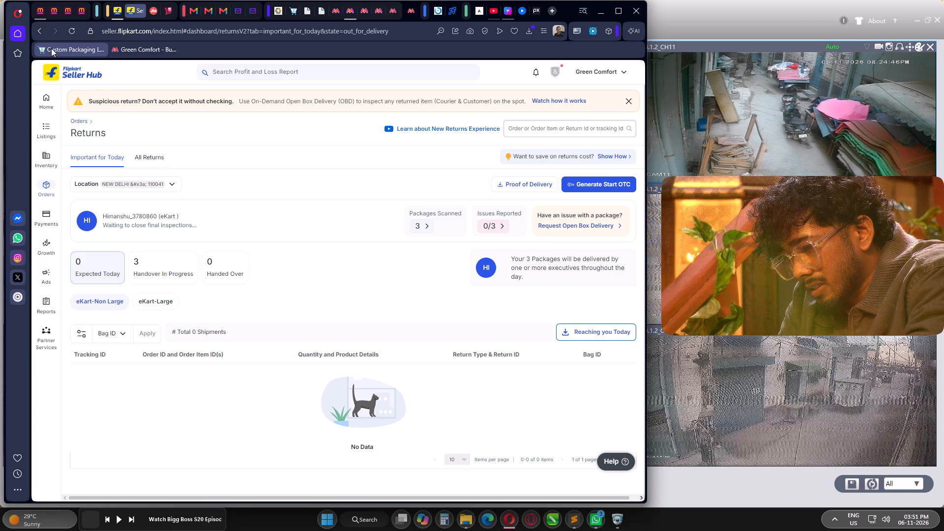
left_click(70, 27)
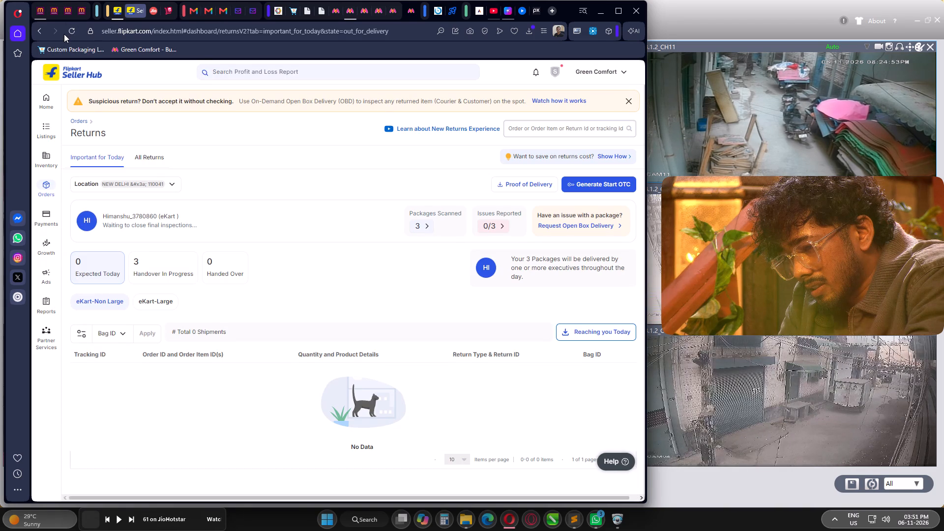
left_click(64, 34)
left_click(70, 31)
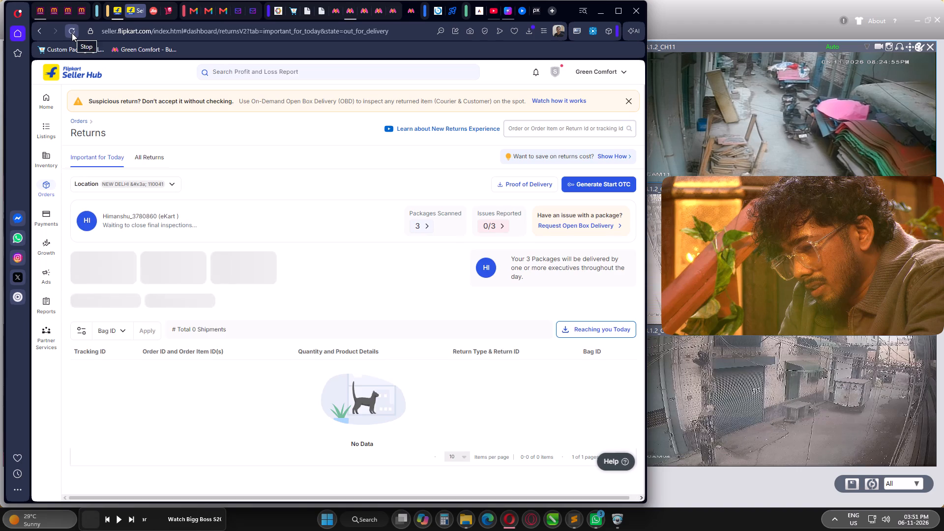
left_click(419, 224)
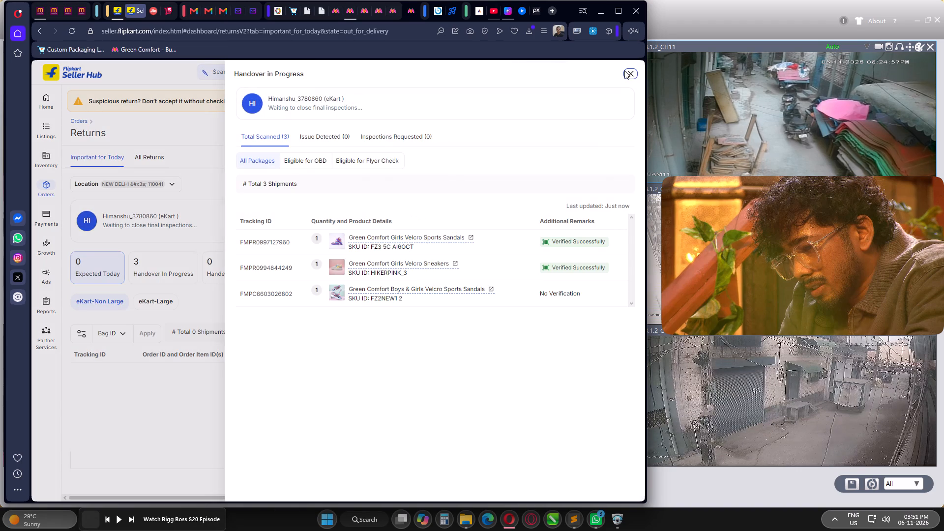
left_click(631, 72)
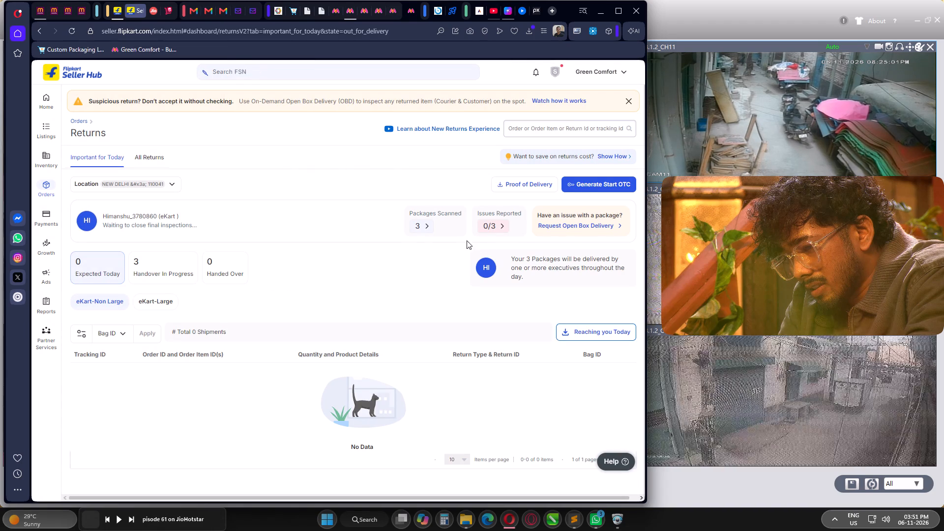
left_click(421, 226)
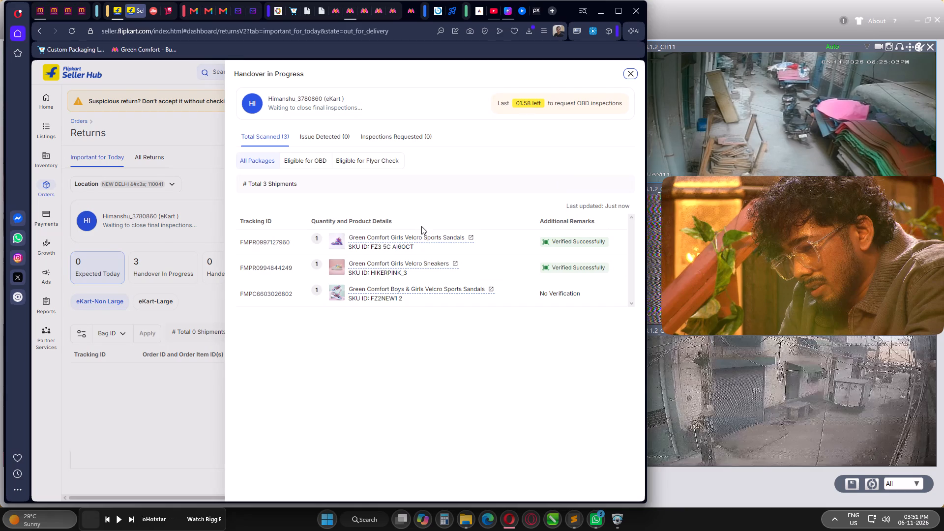
left_click(626, 76)
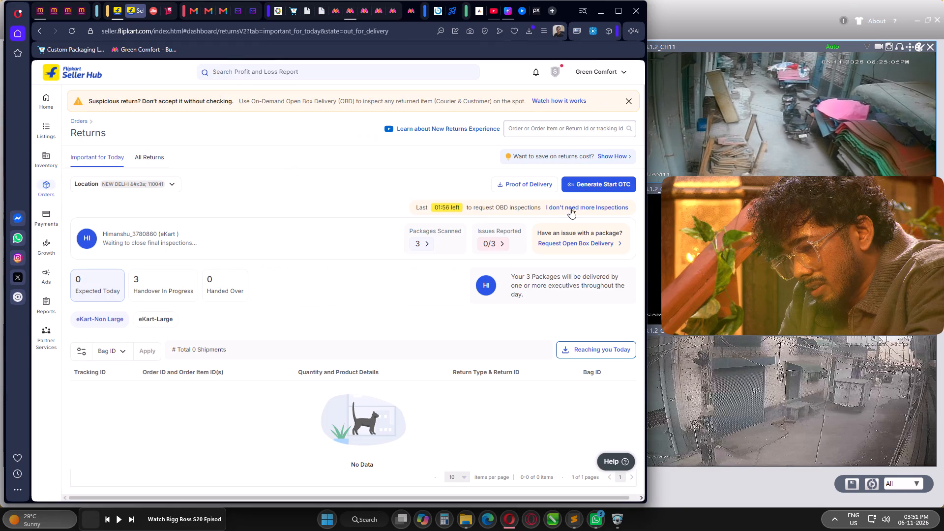
Declare that no more open box inspections are needed for the eKart handover.
left_click(571, 208)
left_click(365, 320)
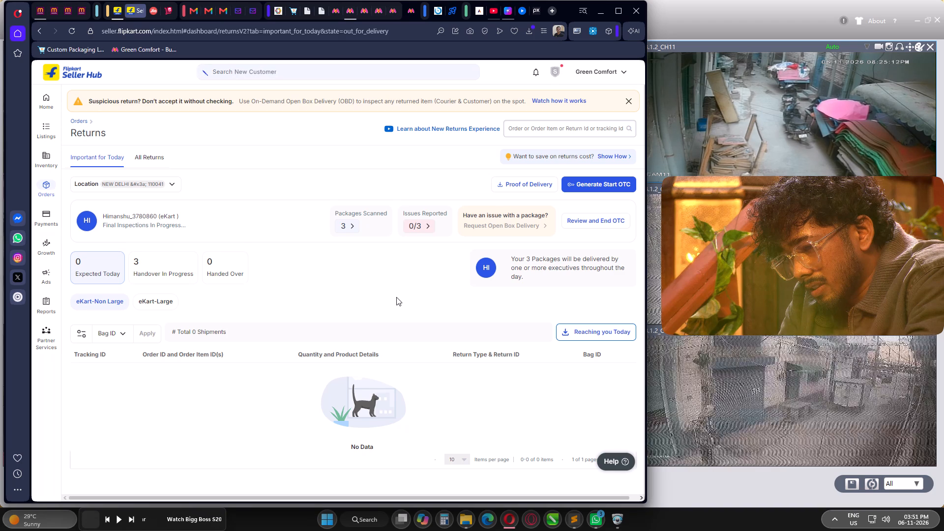
Open the scanned packages of the eKart handover and generate the End OTC for the visit.
left_click(349, 230)
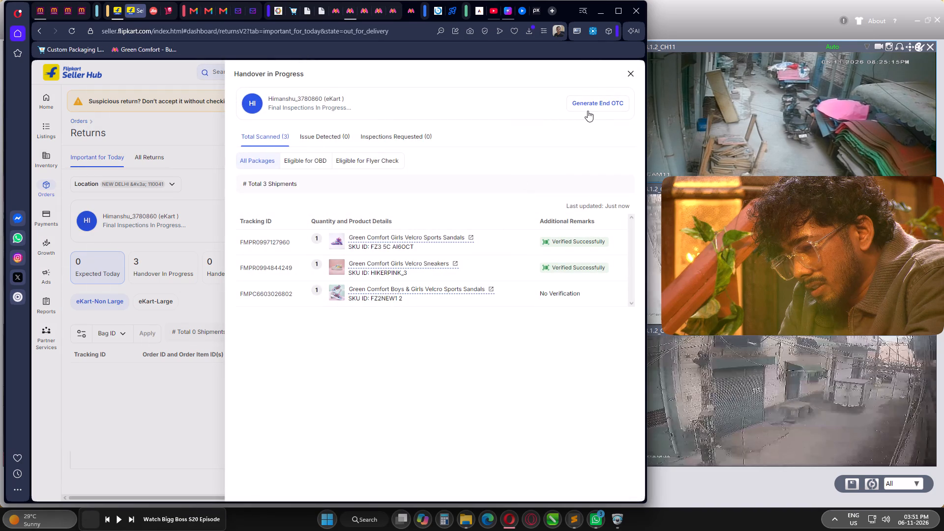
triple_click(588, 107)
triple_click(589, 106)
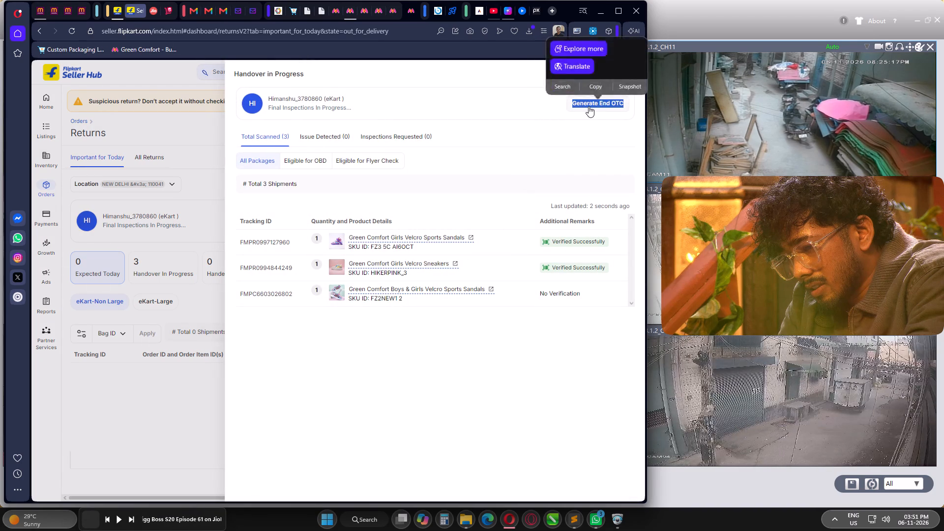
triple_click(589, 106)
left_click(589, 106)
triple_click(589, 106)
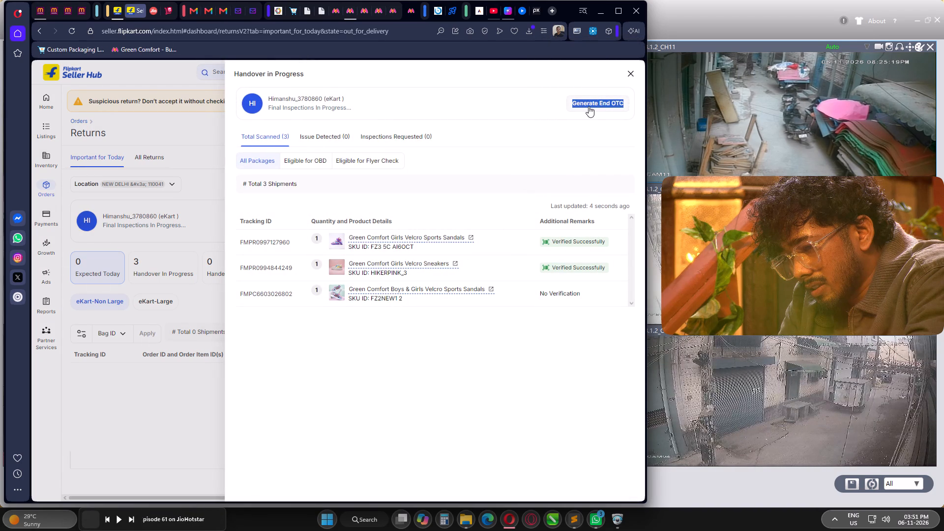
left_click(589, 106)
triple_click(589, 106)
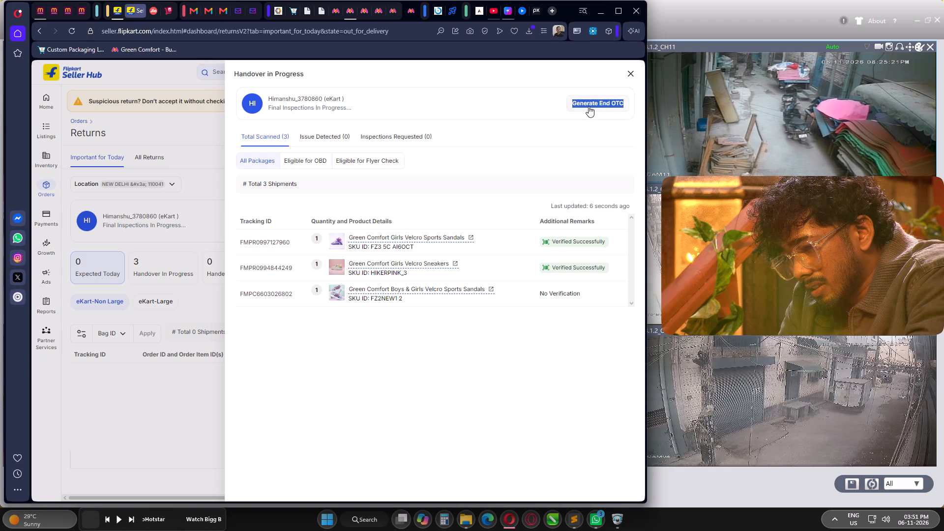
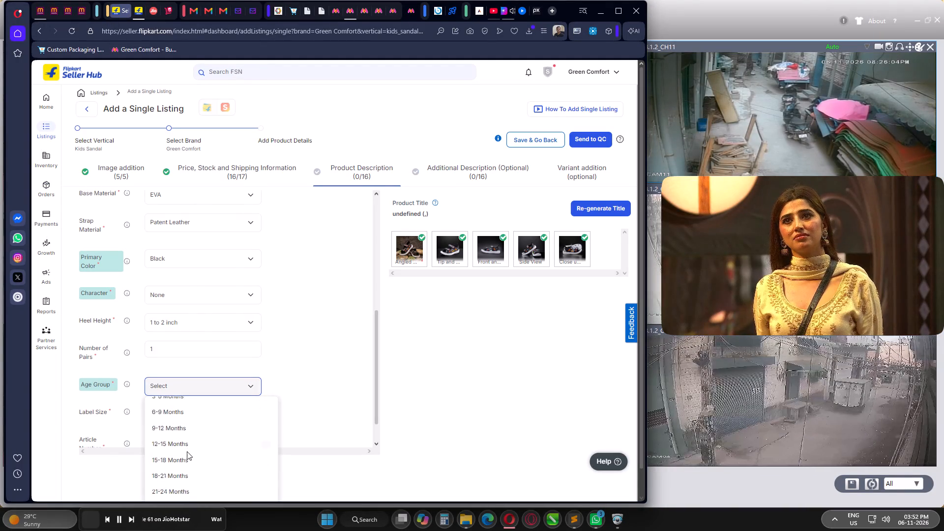
scroll(187, 450, "down", 1)
left_click(176, 475)
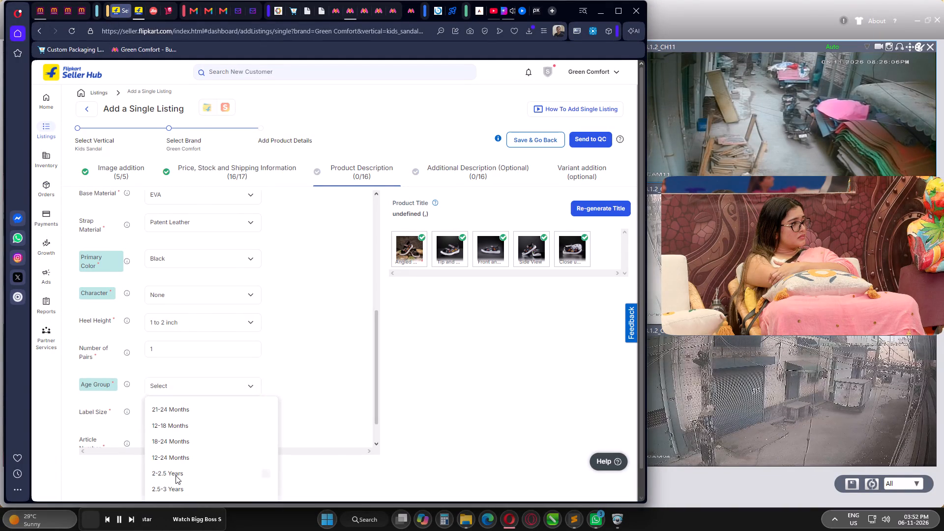
left_click(324, 382)
Enter label size 5 and the copied article number FASHIONBK 5C (6NOV26) in the product description.
scroll(216, 309, "down", 2)
left_click(169, 380)
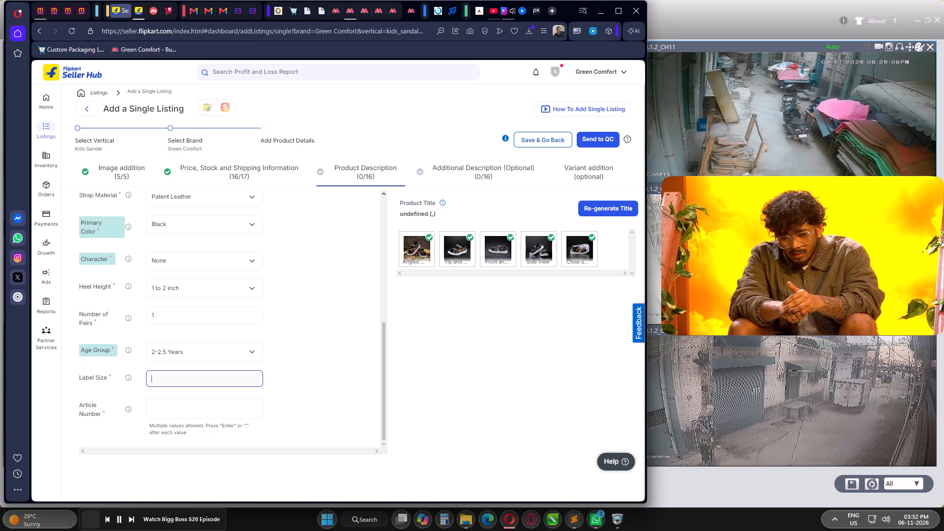
key("5")
left_click(183, 414)
key("super+v")
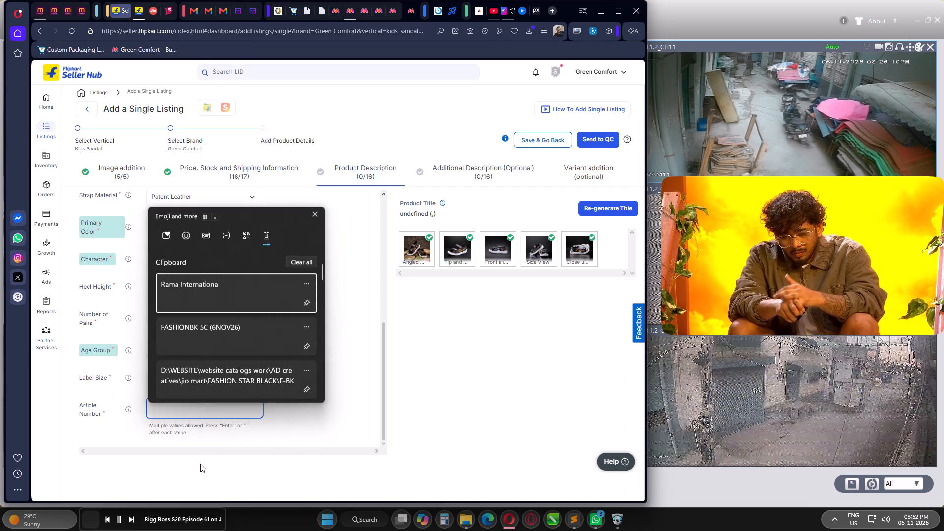
left_click(203, 324)
key("ctrl+v")
left_click(364, 369)
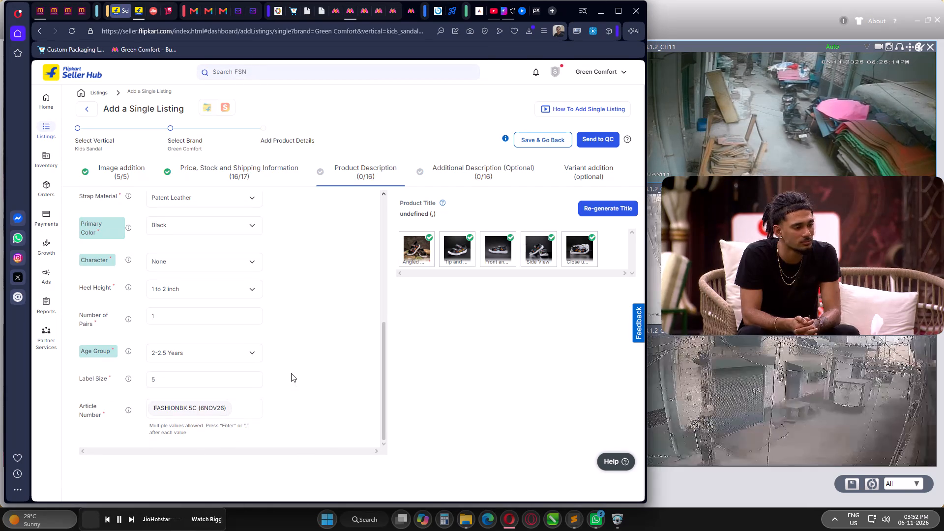
Set the sole material to EVA in the listing's optional additional description.
scroll(291, 372, "up", 16)
left_click(488, 167)
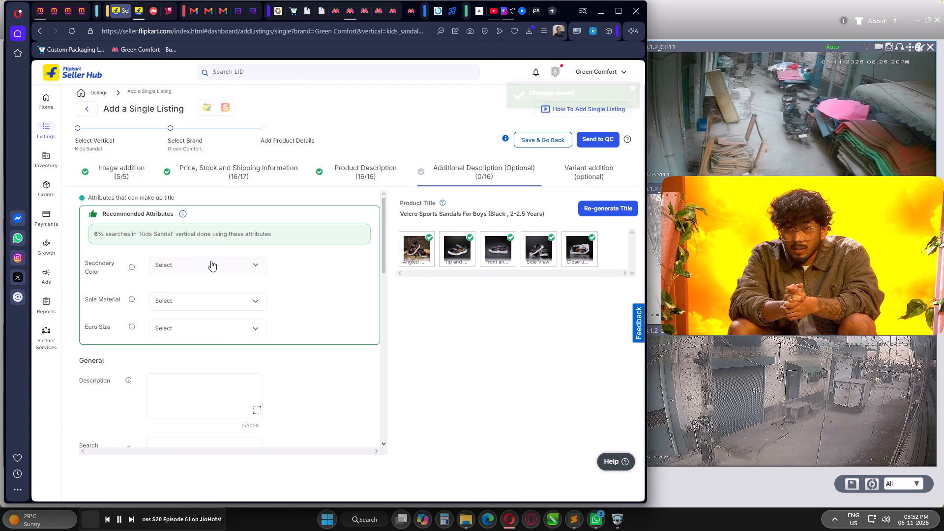
left_click(182, 298)
left_click(177, 393)
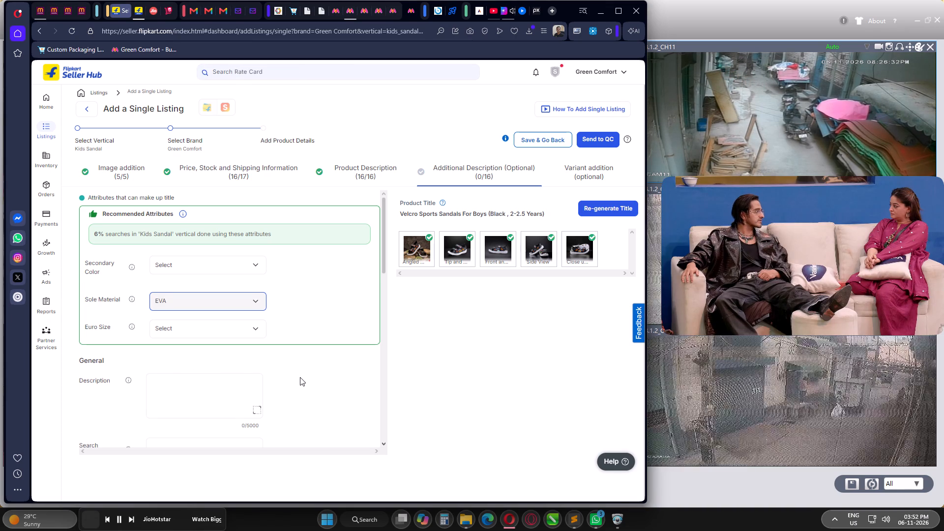
left_click(300, 377)
scroll(292, 369, "down", 2)
scroll(292, 369, "up", 4)
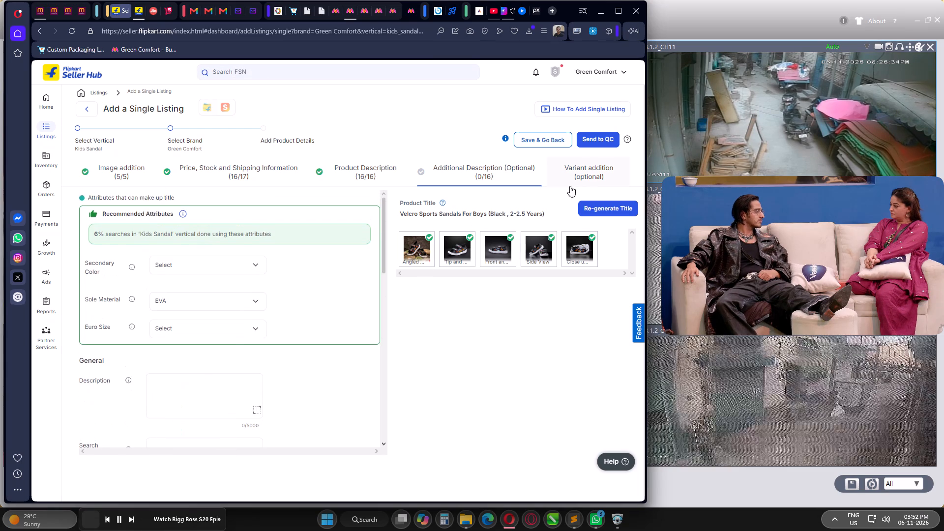
Create a brand size 6C variant of the sandal in the variant addition section.
left_click(587, 173)
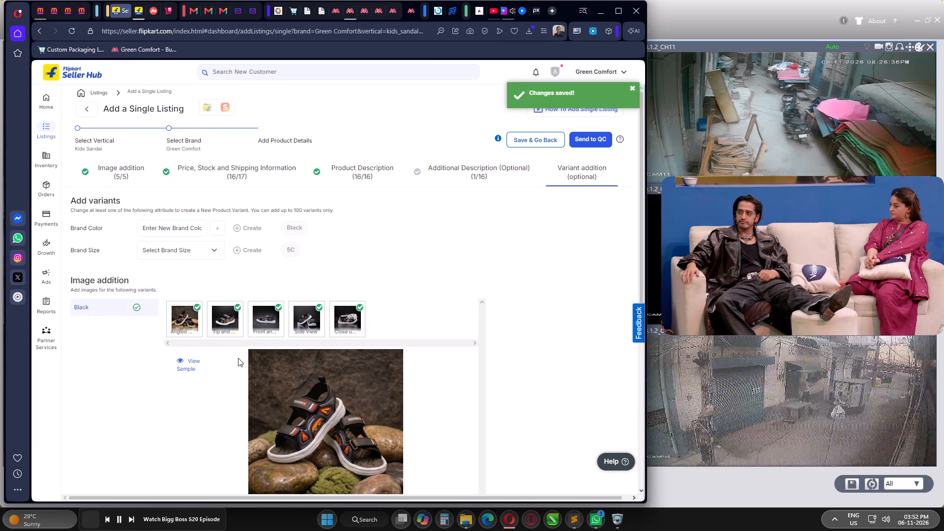
left_click(206, 249)
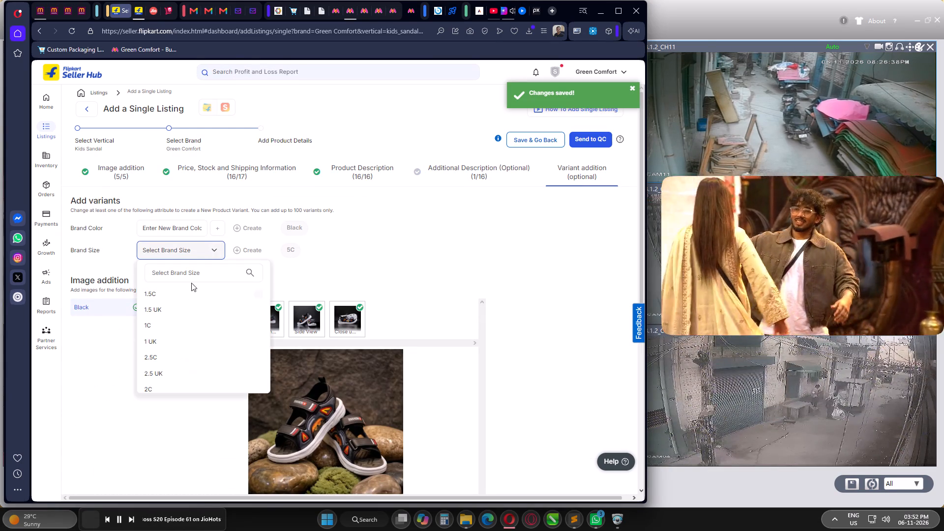
left_click(193, 272)
key("6")
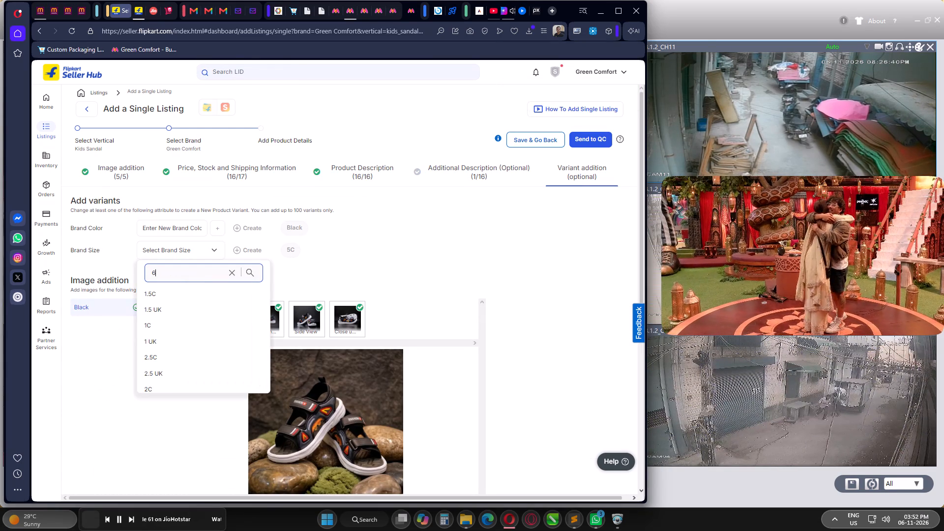
left_click(158, 330)
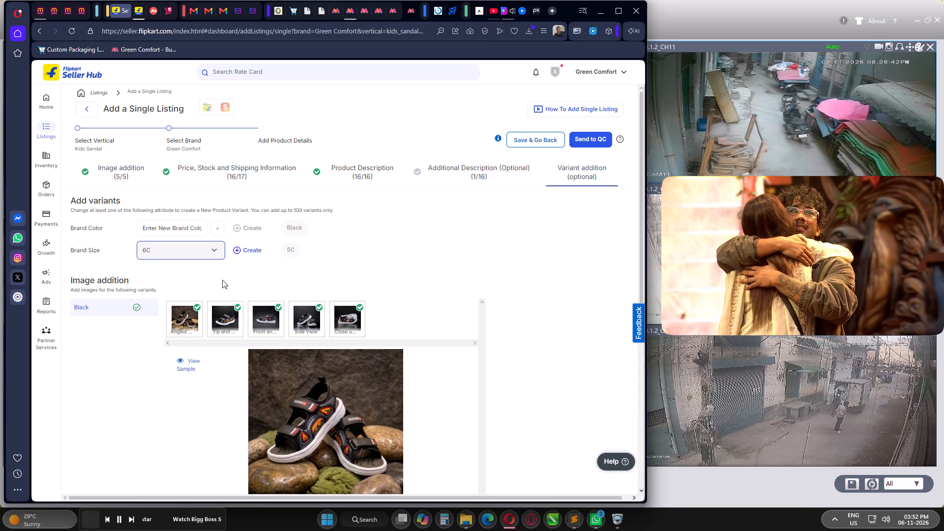
left_click(244, 248)
Create a brand size 7C variant of the sandal.
left_click(174, 248)
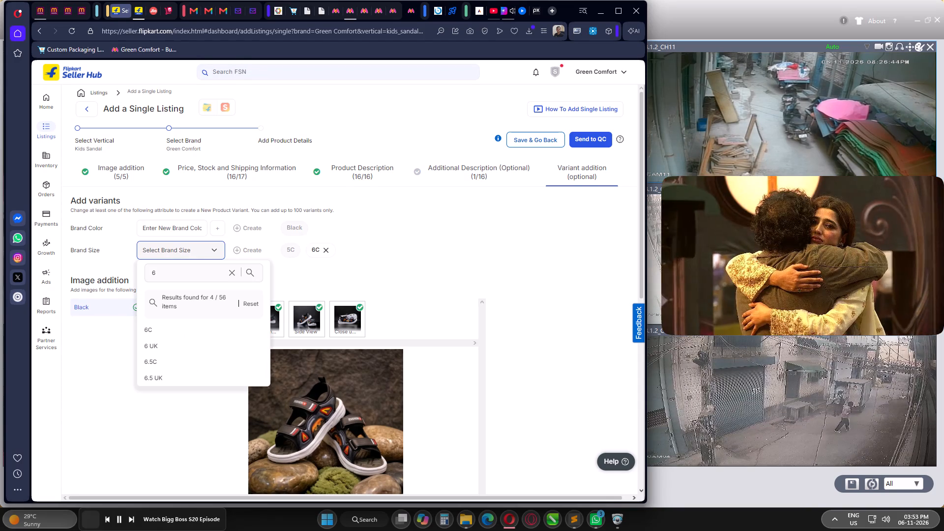
left_click_drag(168, 273, 146, 273)
key("7")
left_click(162, 329)
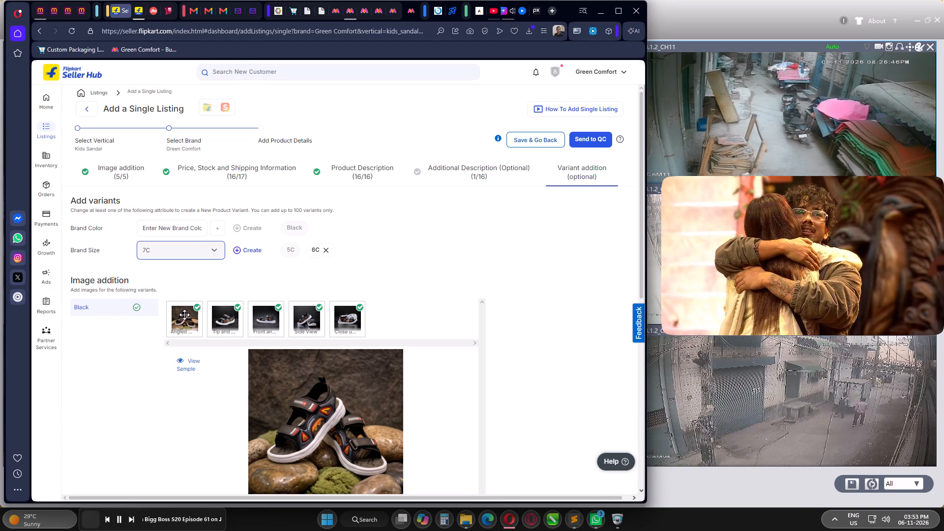
left_click(241, 248)
Create a brand size 8C variant of the sandal.
left_click(187, 247)
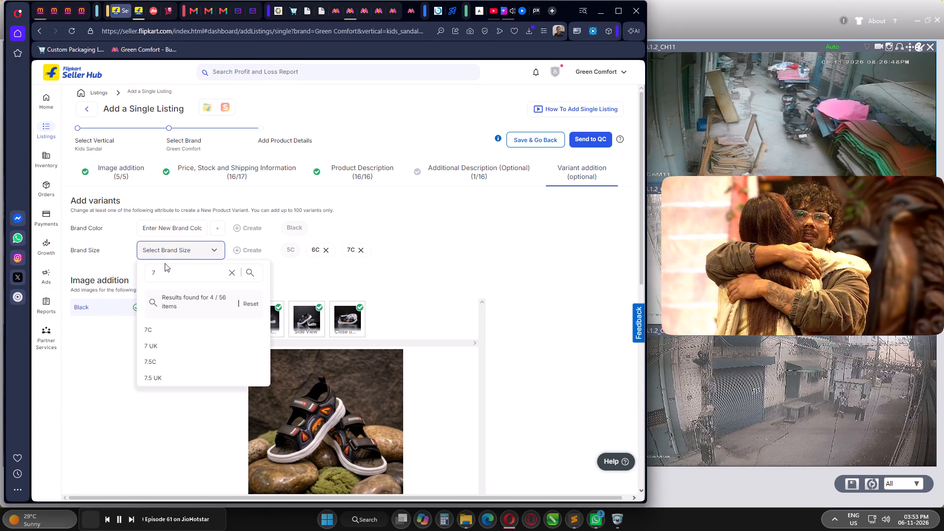
left_click_drag(161, 270, 141, 273)
key("8")
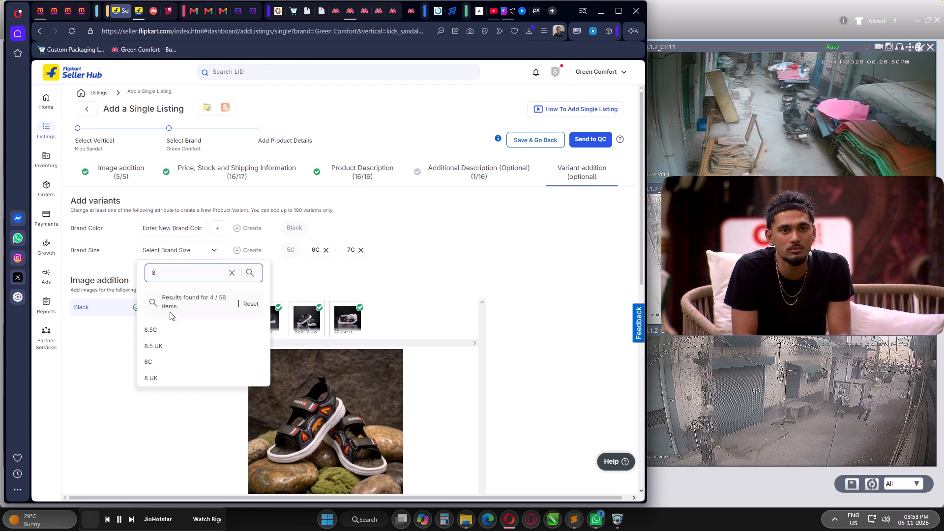
left_click(154, 363)
left_click(238, 248)
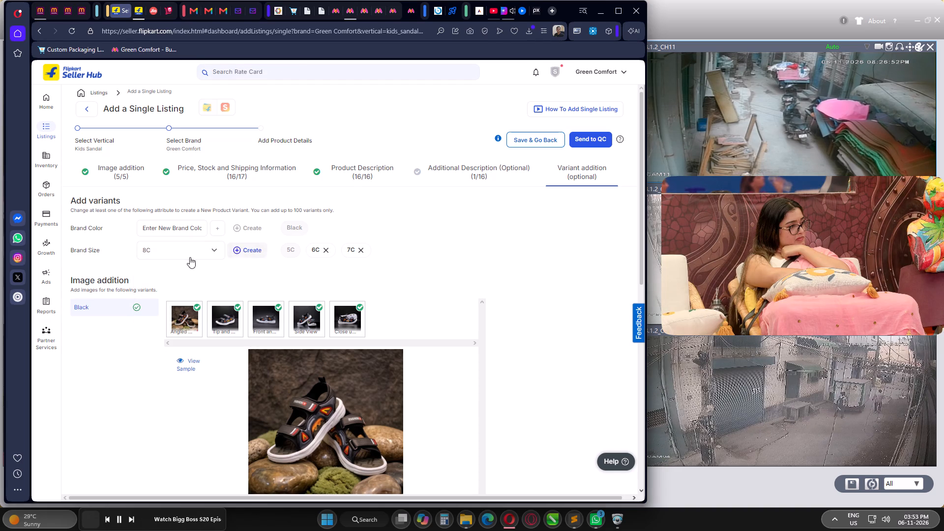
Create a brand size 9C variant of the sandal.
left_click(178, 251)
left_click_drag(172, 272, 147, 273)
key("9")
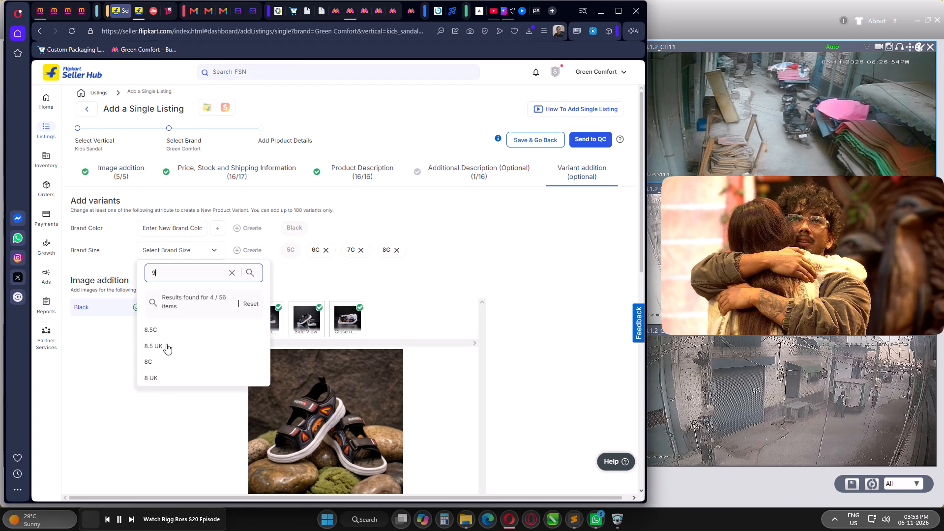
left_click(152, 364)
left_click(236, 251)
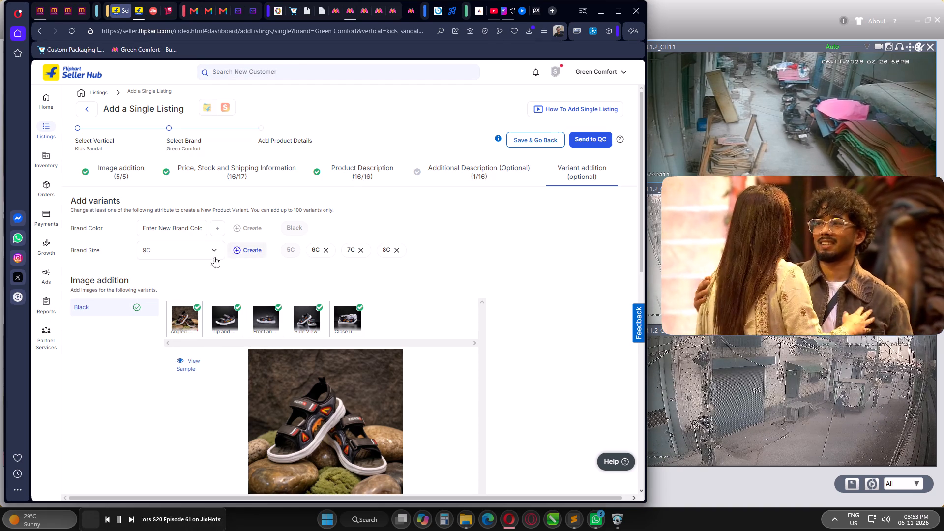
Create a brand size 10C variant of the sandal.
left_click(176, 251)
left_click_drag(167, 274, 134, 274)
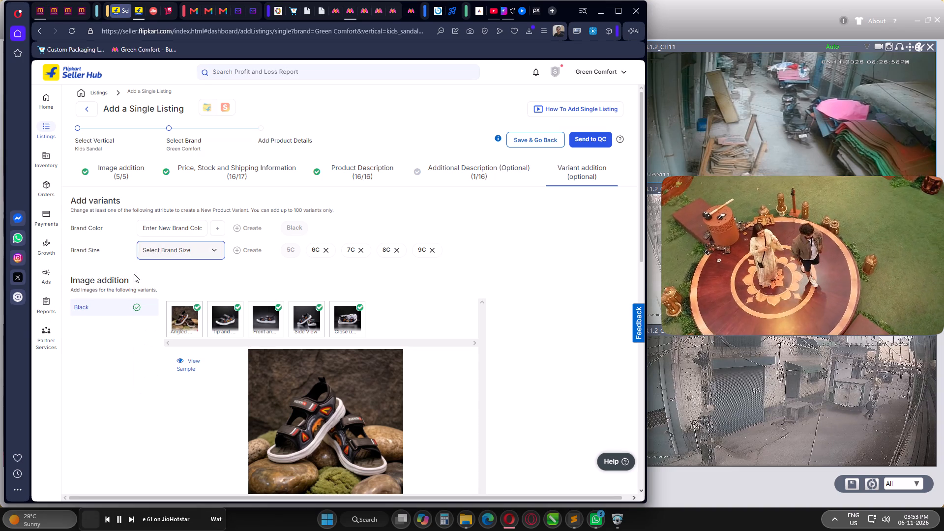
key("1")
key("0")
left_click(175, 252)
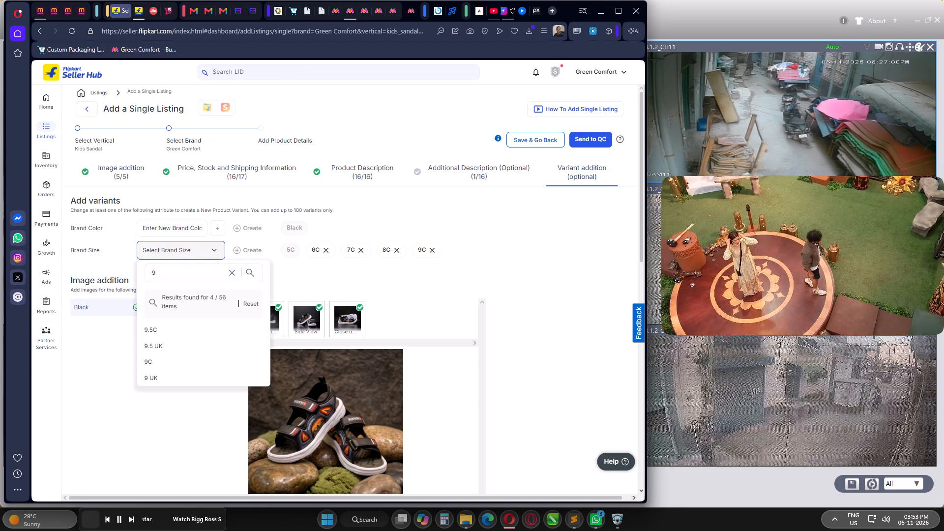
left_click_drag(161, 270, 150, 271)
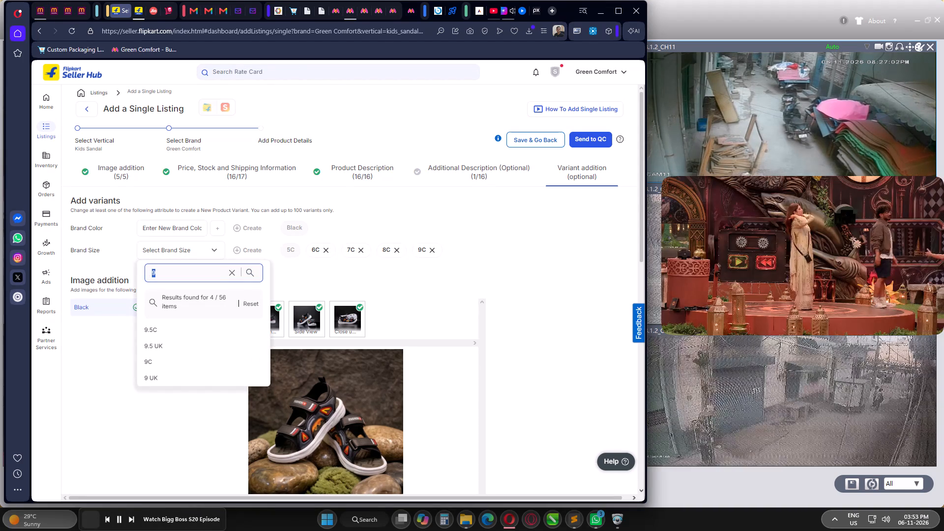
left_click(173, 276)
key("BackSpace")
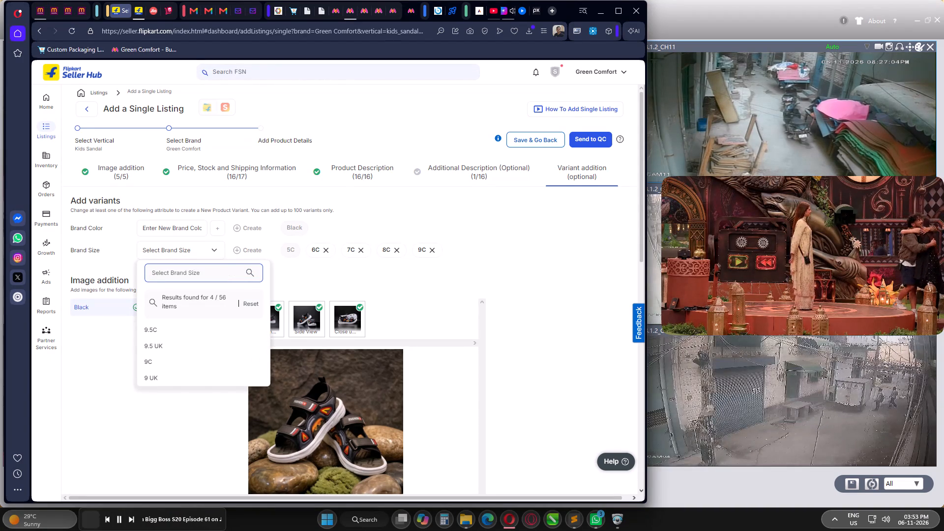
key("BackSpace")
type("10")
left_click(168, 327)
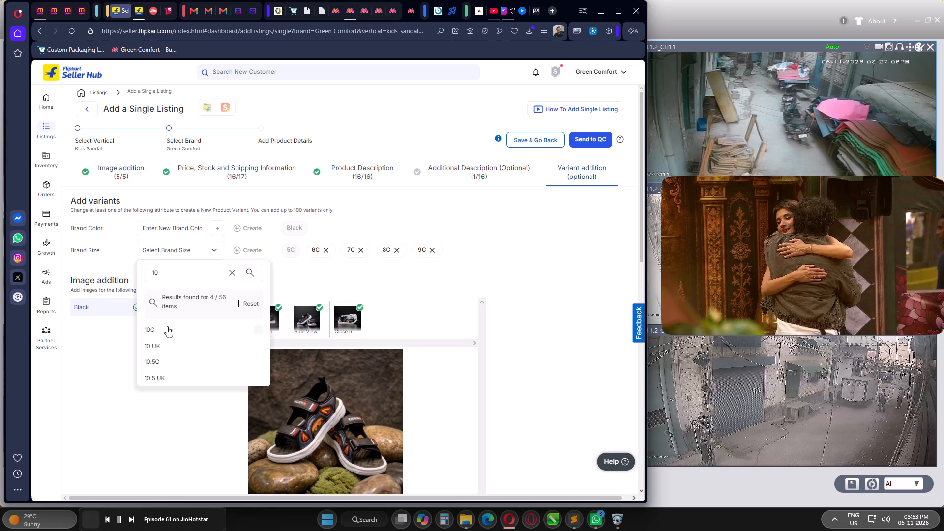
left_click(239, 249)
Create a brand size 11C variant of the sandal.
left_click(192, 250)
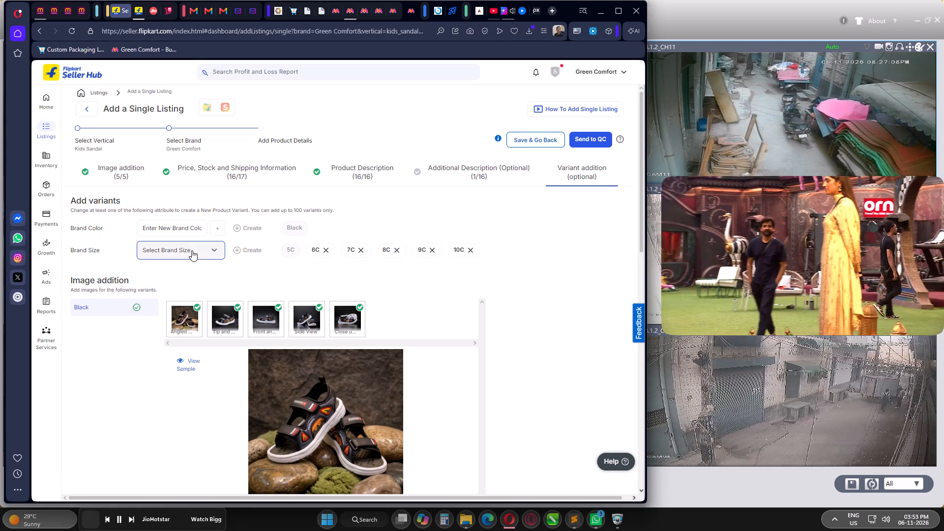
left_click(179, 275)
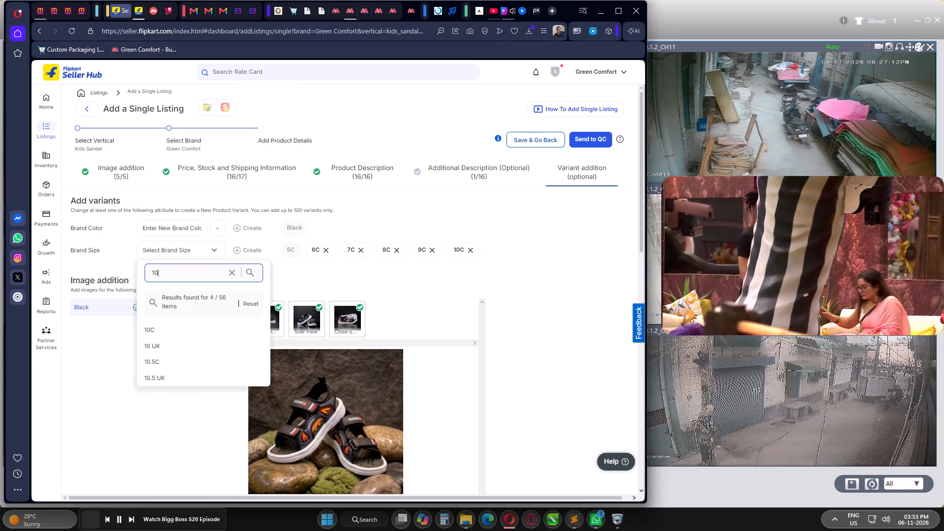
key("BackSpace")
key("1")
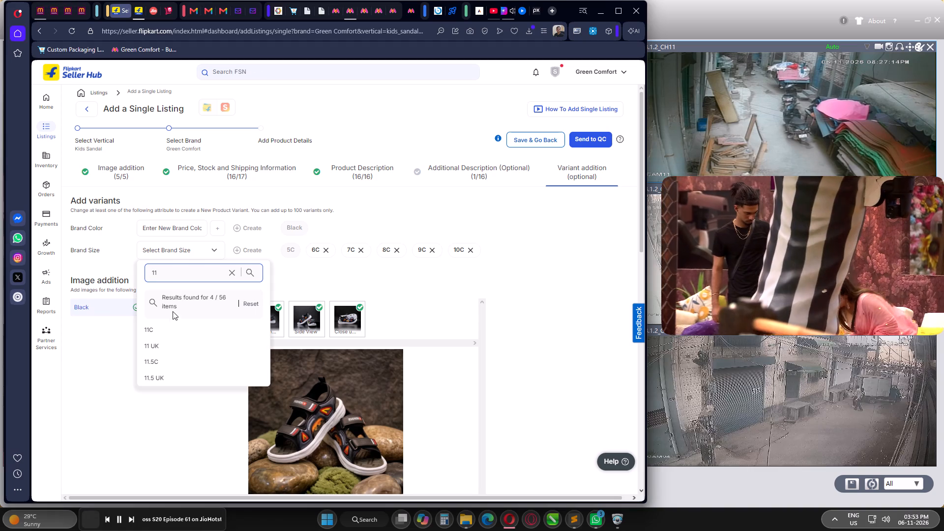
left_click(162, 331)
left_click(240, 251)
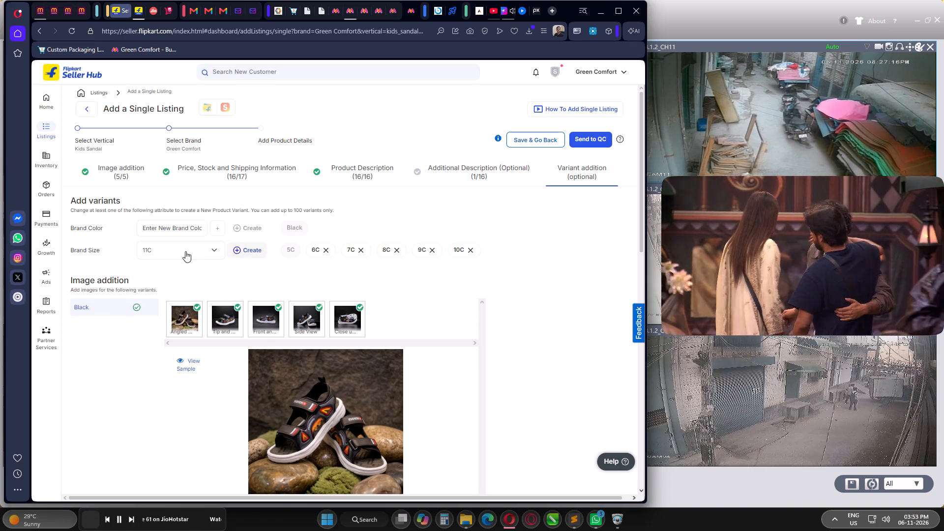
Create a brand size 12C variant of the sandal.
left_click(184, 250)
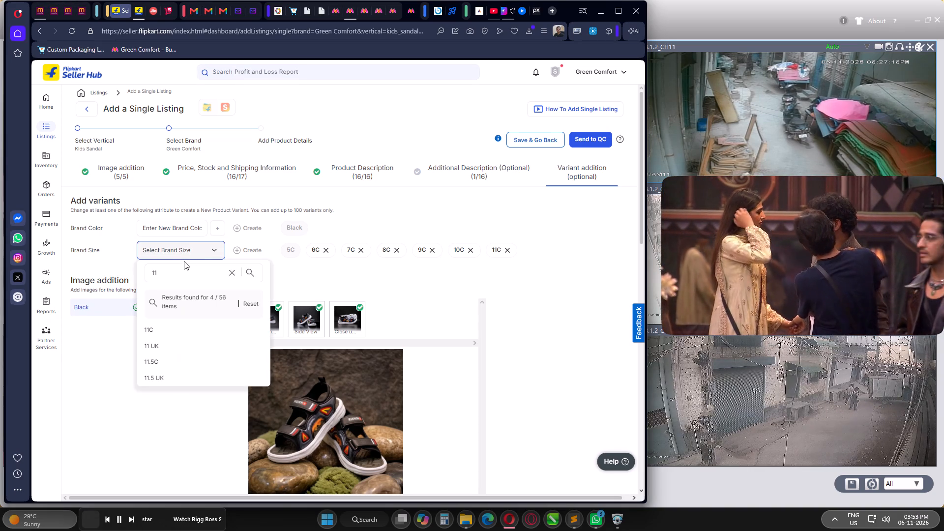
left_click(175, 274)
key("BackSpace")
key("2")
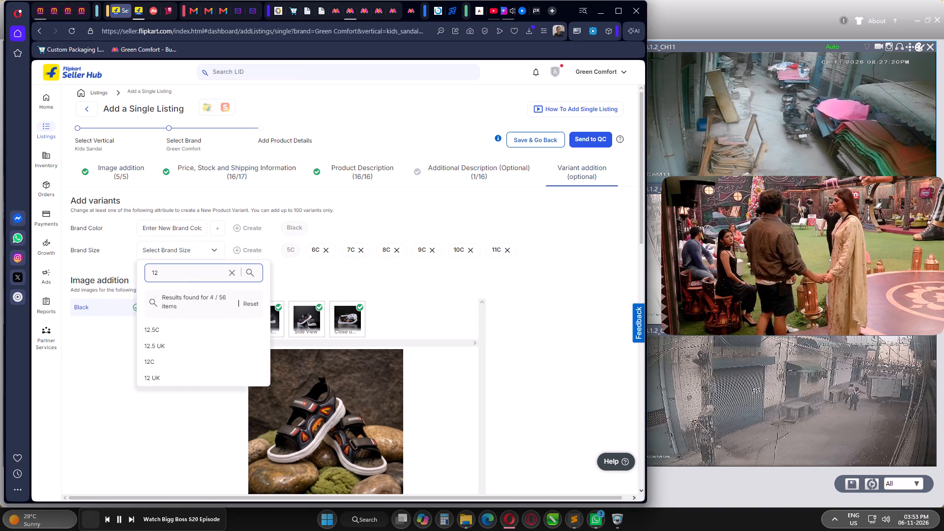
left_click(153, 362)
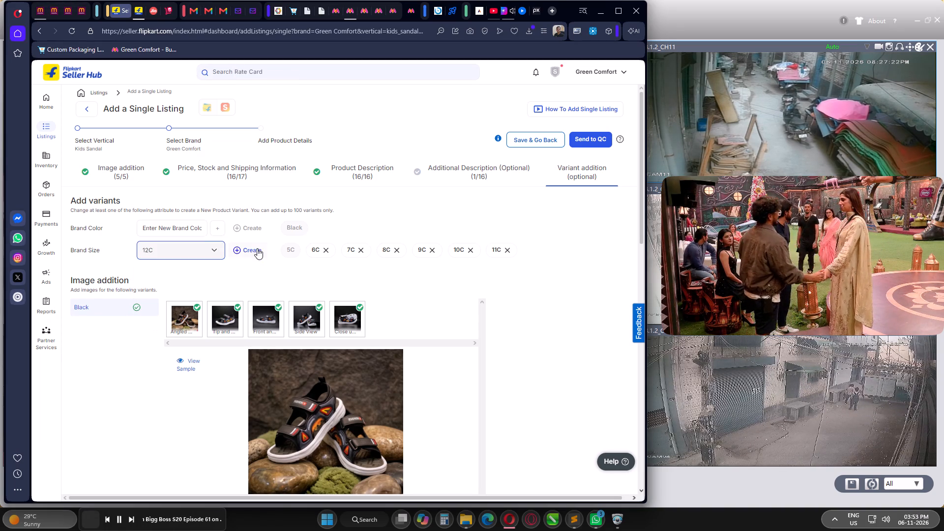
left_click(237, 249)
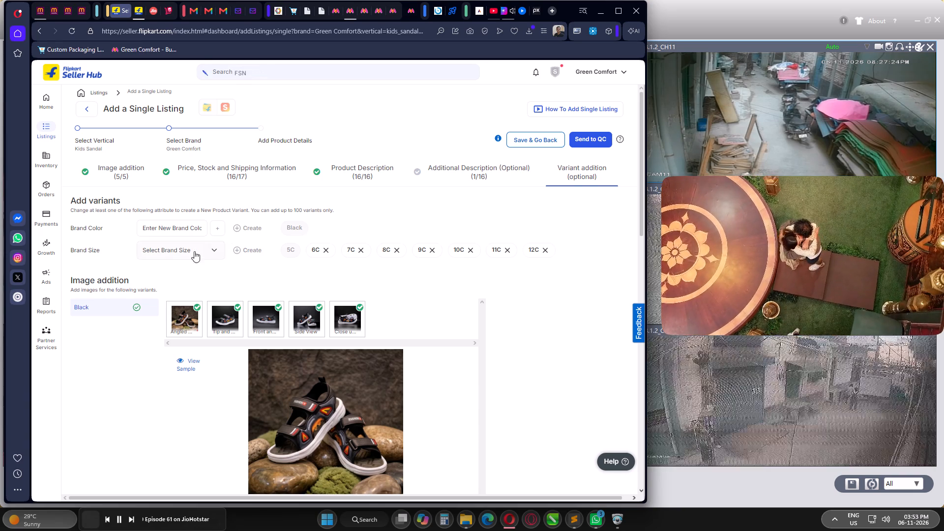
Create a brand size 13C variant of the sandal.
left_click(188, 253)
left_click(177, 275)
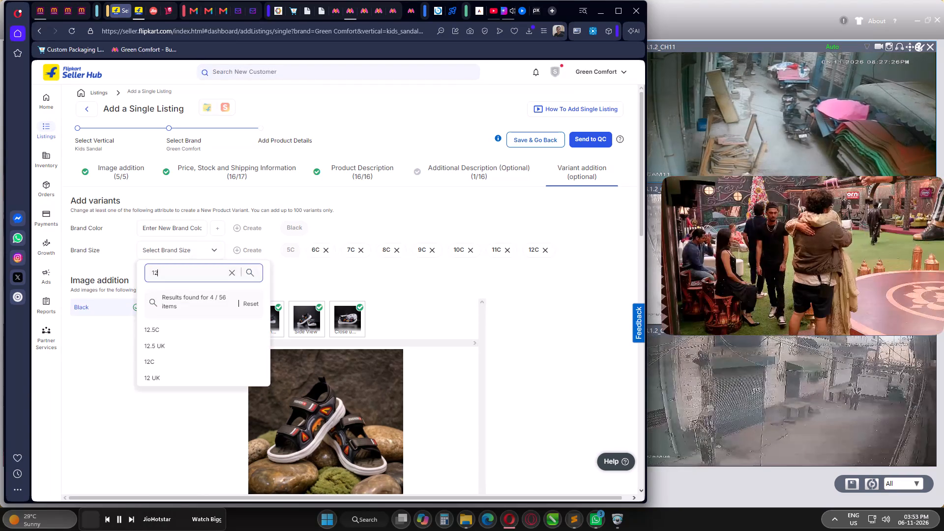
key("BackSpace")
key("3")
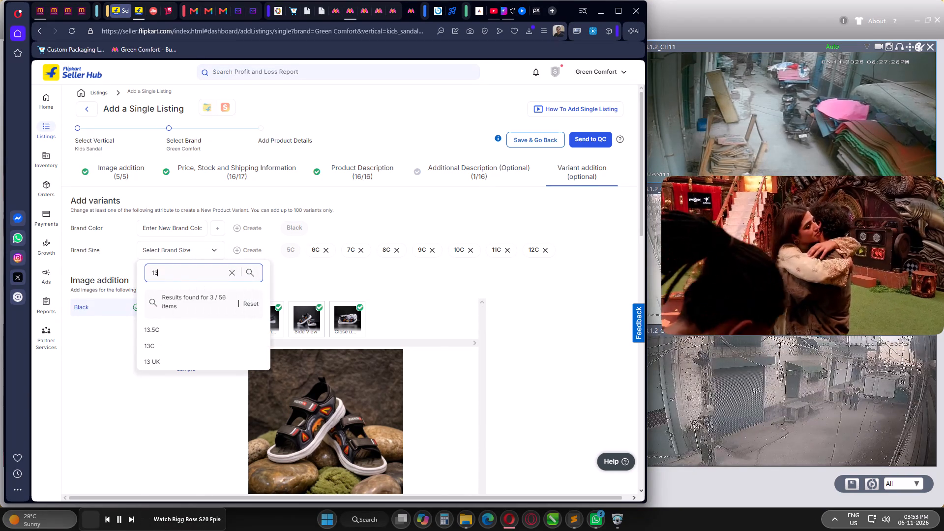
left_click(155, 349)
left_click(235, 248)
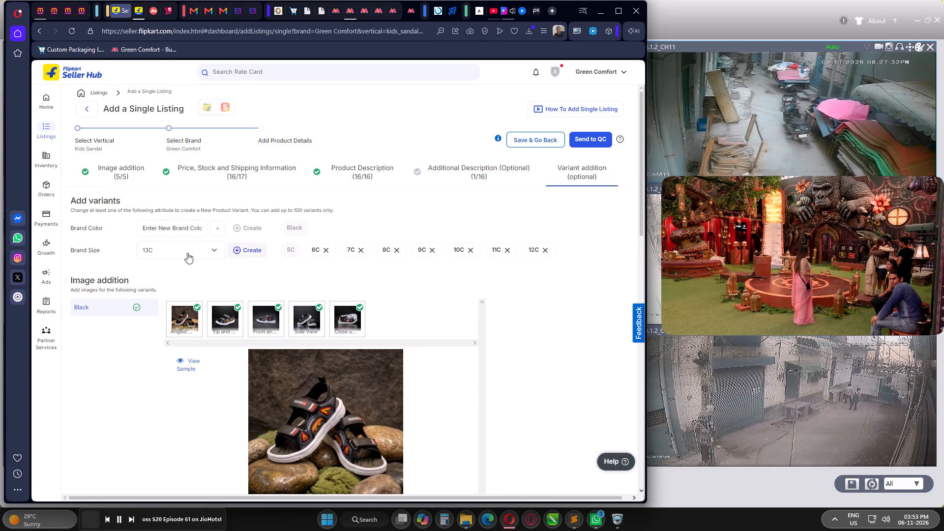
Create a brand size 1 UK variant of the sandal.
left_click(187, 252)
left_click(172, 271)
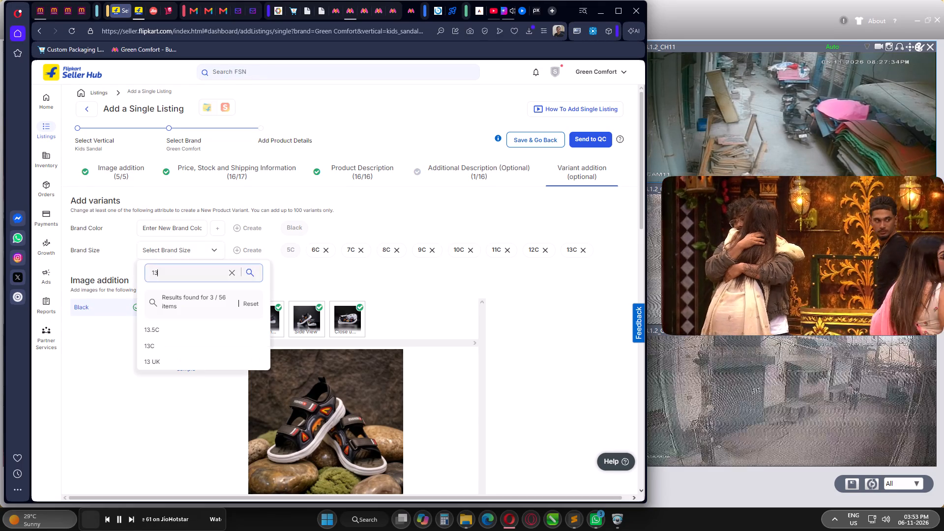
key("BackSpace")
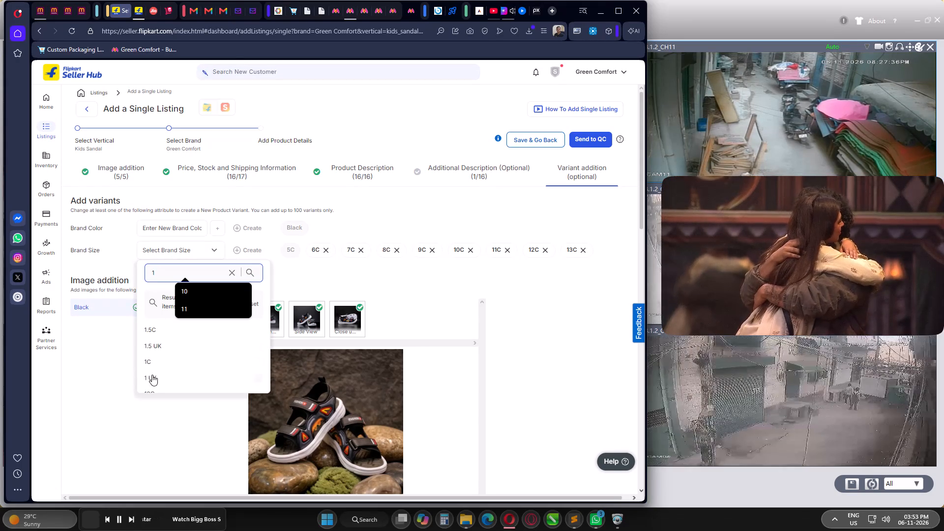
left_click(152, 375)
left_click(243, 247)
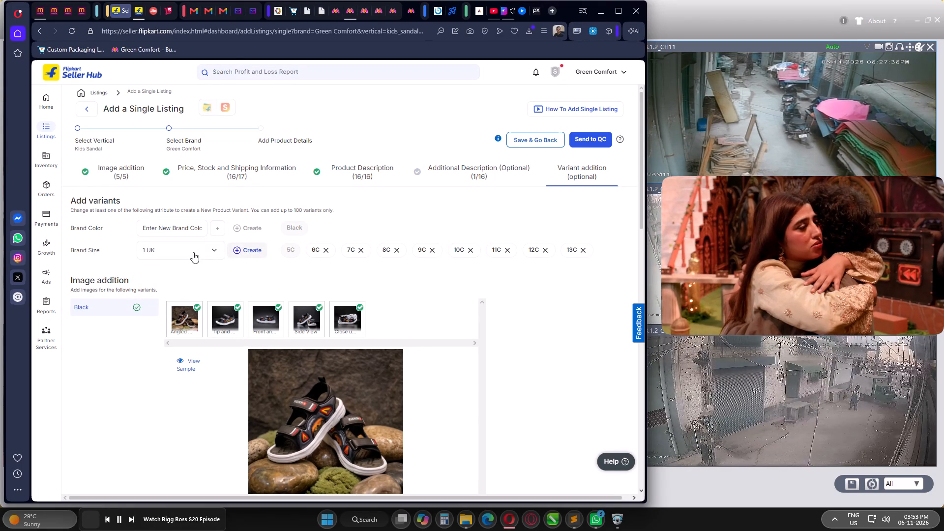
Create a brand size 2 UK variant of the sandal.
left_click(193, 250)
left_click(185, 271)
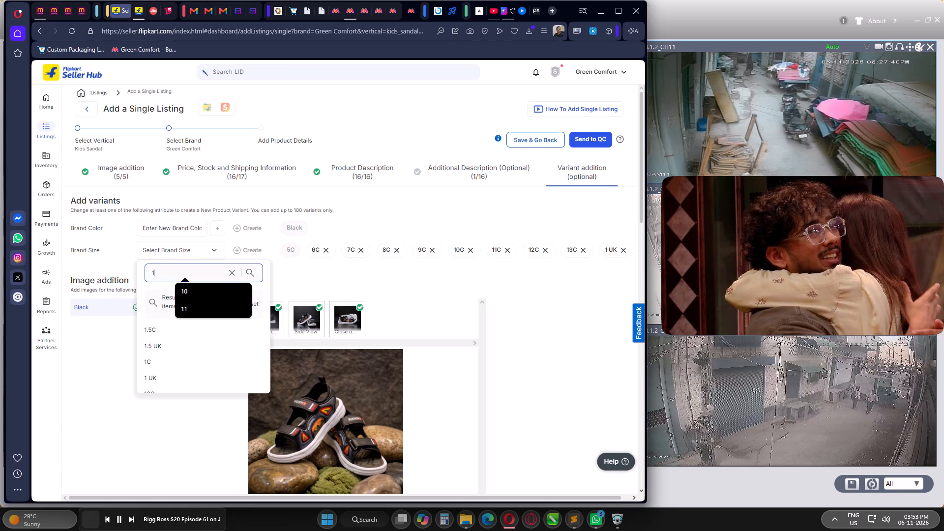
key("BackSpace")
key("2")
left_click(157, 378)
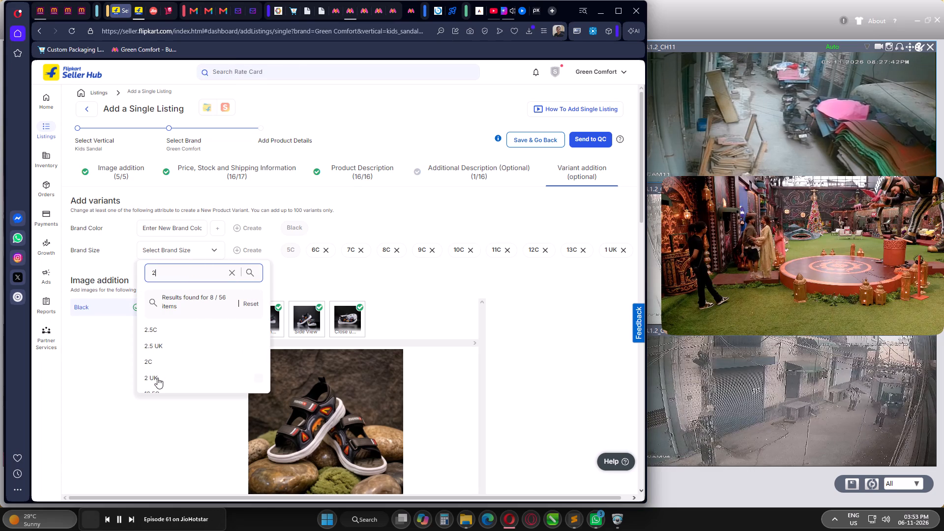
left_click(244, 249)
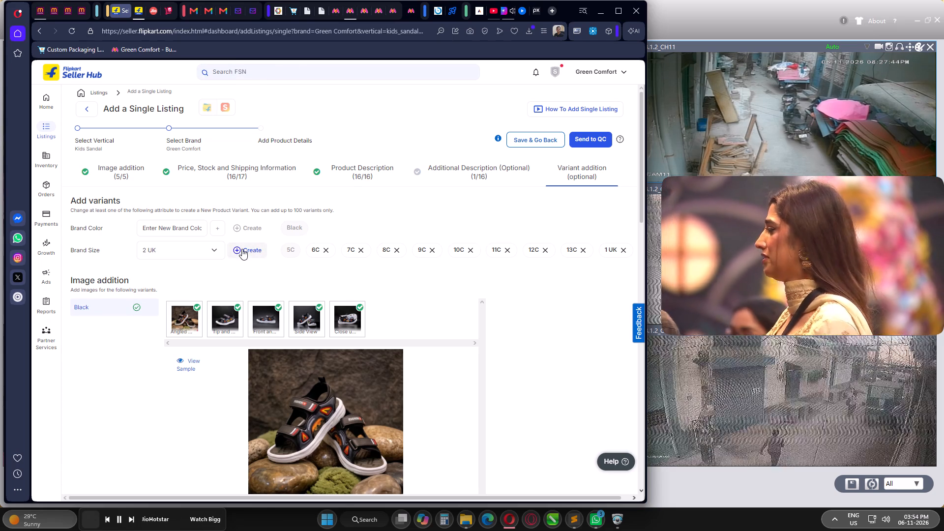
Create a brand size 3 UK variant of the sandal.
left_click(188, 253)
left_click(185, 273)
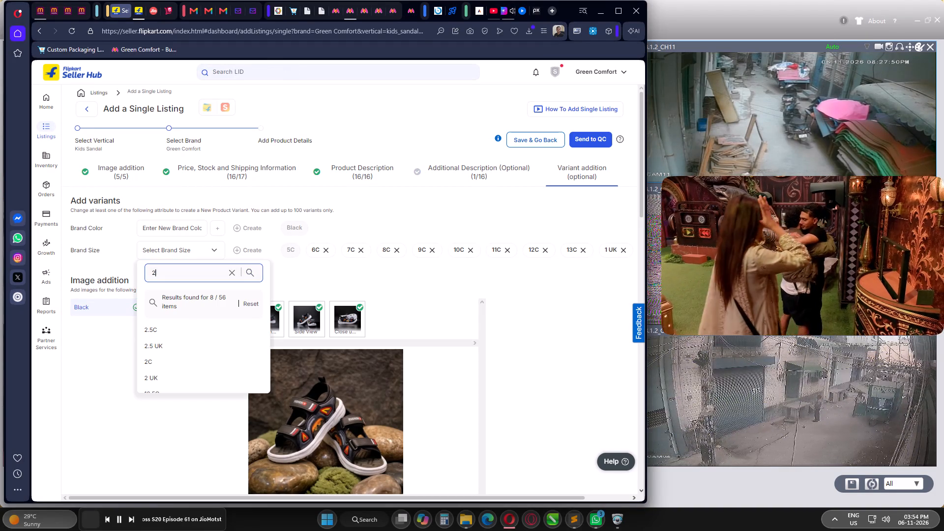
key("BackSpace")
key("3")
left_click(162, 347)
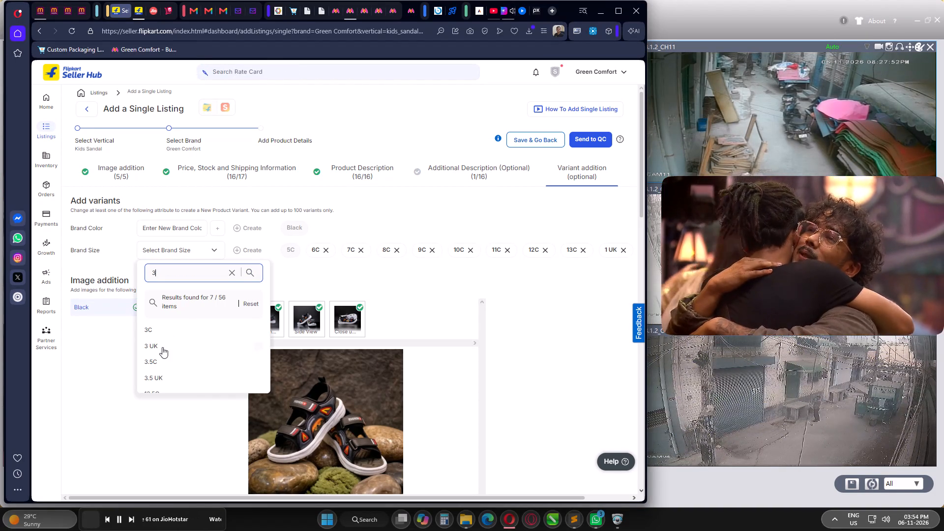
left_click(244, 251)
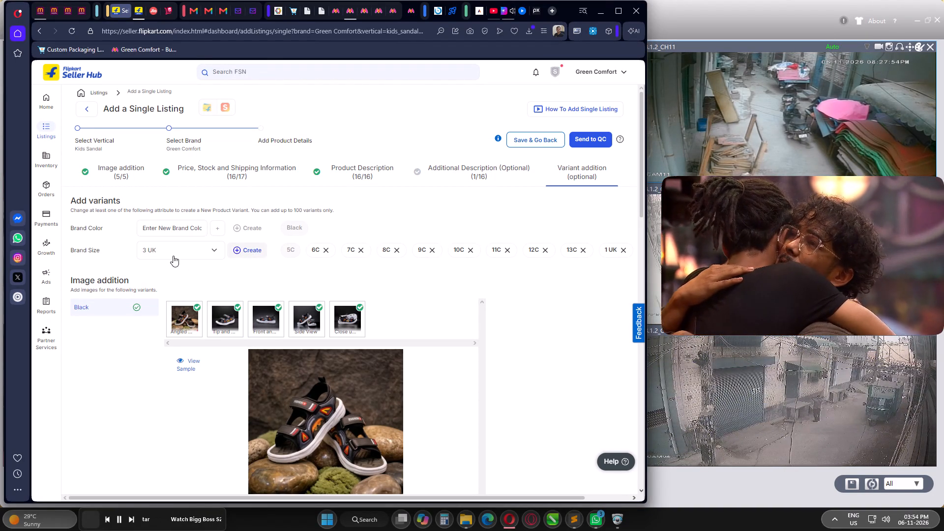
Create a brand size 4 UK variant of the sandal.
left_click(172, 252)
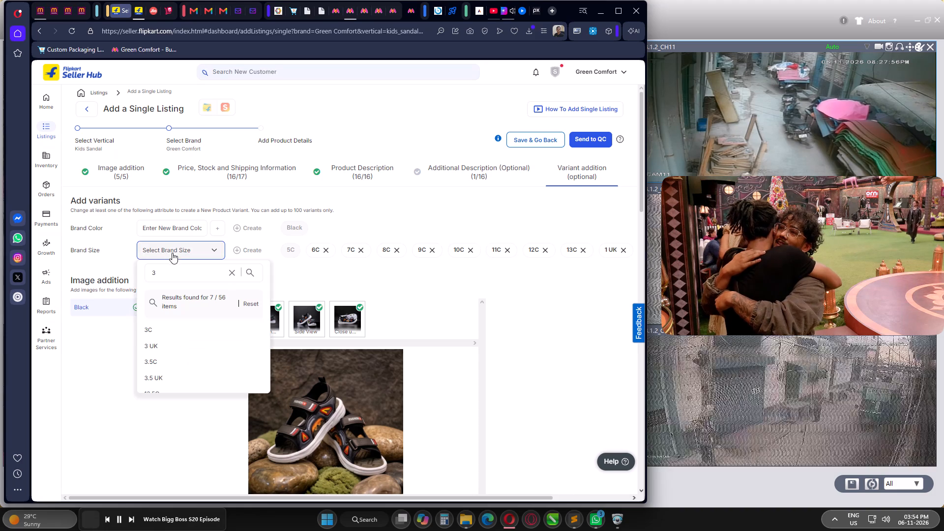
left_click(177, 274)
key("BackSpace")
key("4")
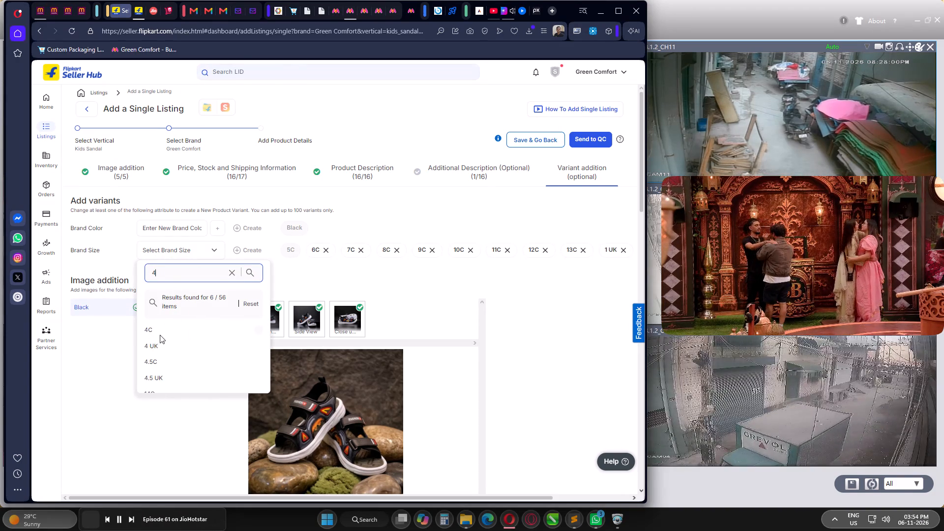
left_click(155, 347)
left_click(256, 251)
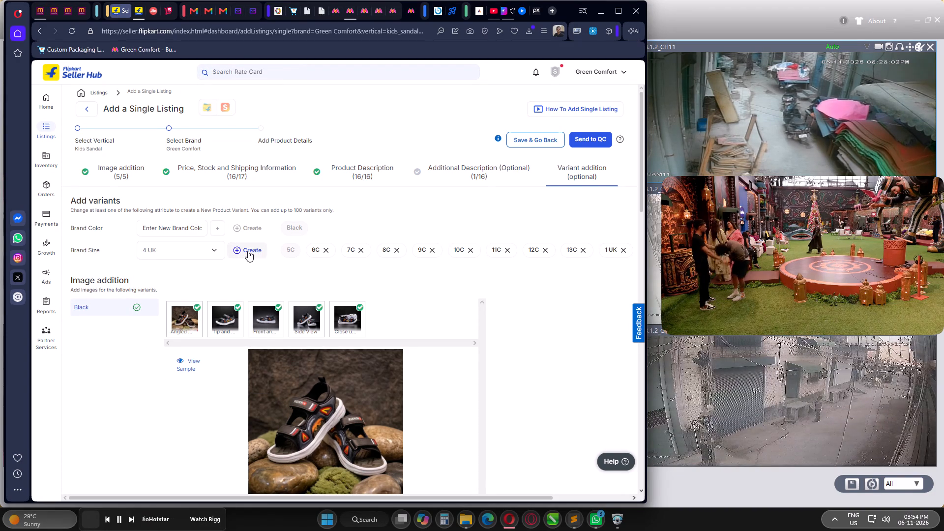
Create a brand size 5 UK variant of the sandal.
left_click(198, 249)
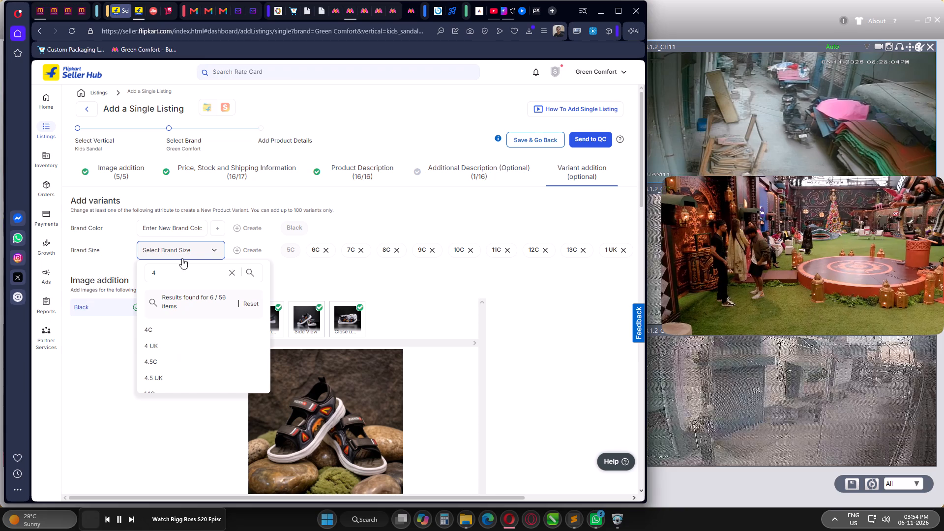
left_click(176, 269)
key("BackSpace")
key("5")
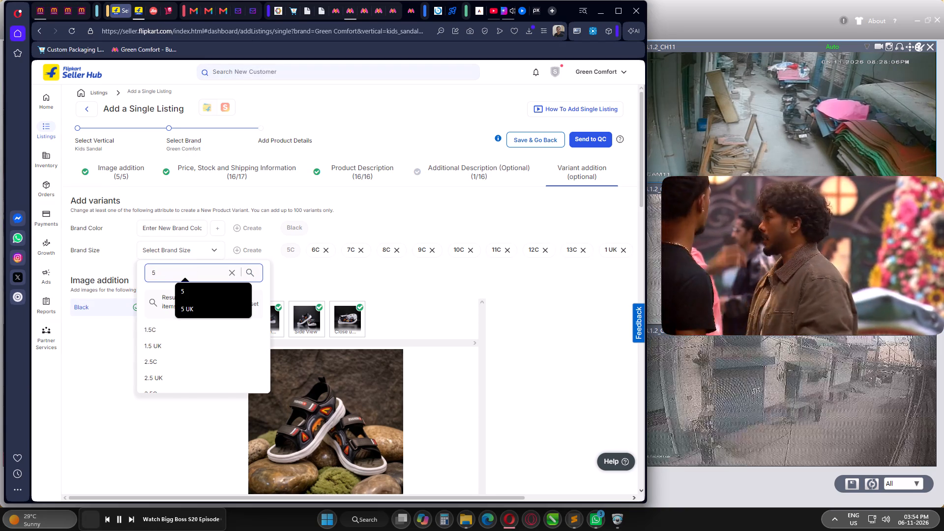
scroll(161, 355, "down", 2)
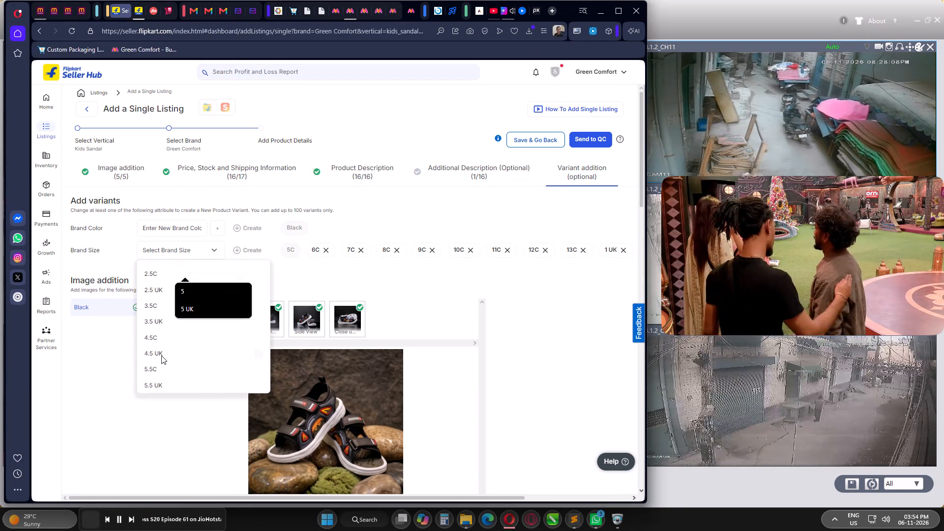
scroll(164, 339, "down", 1)
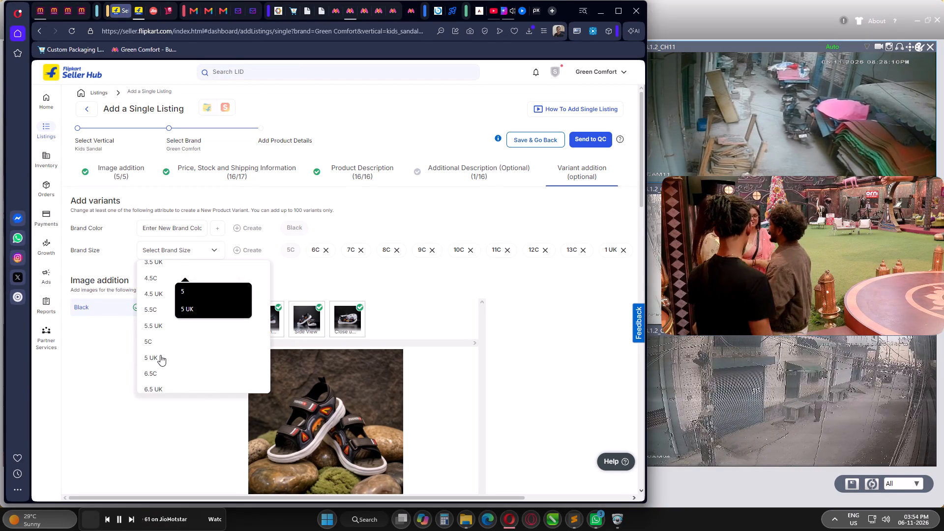
left_click(159, 357)
left_click(239, 252)
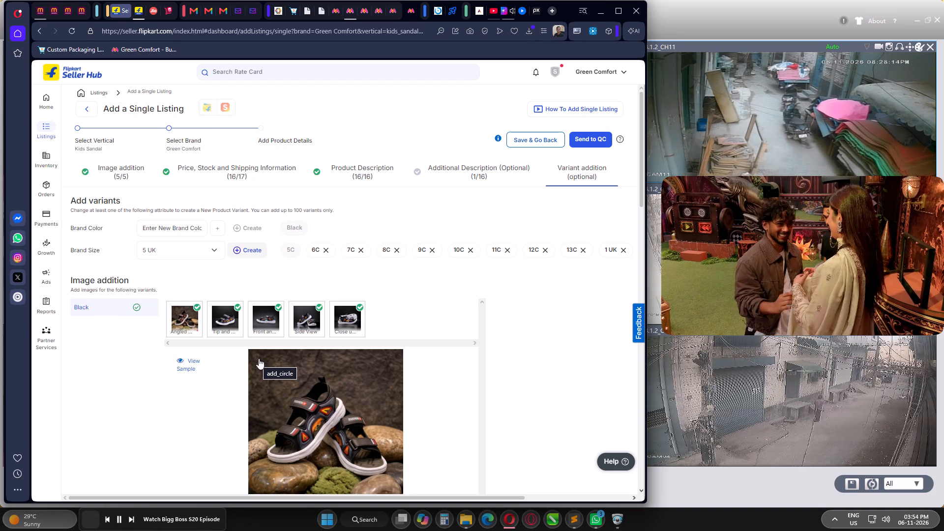
Copy the 5C row's variant details and paste them into all the other size variants.
scroll(244, 281, "down", 7)
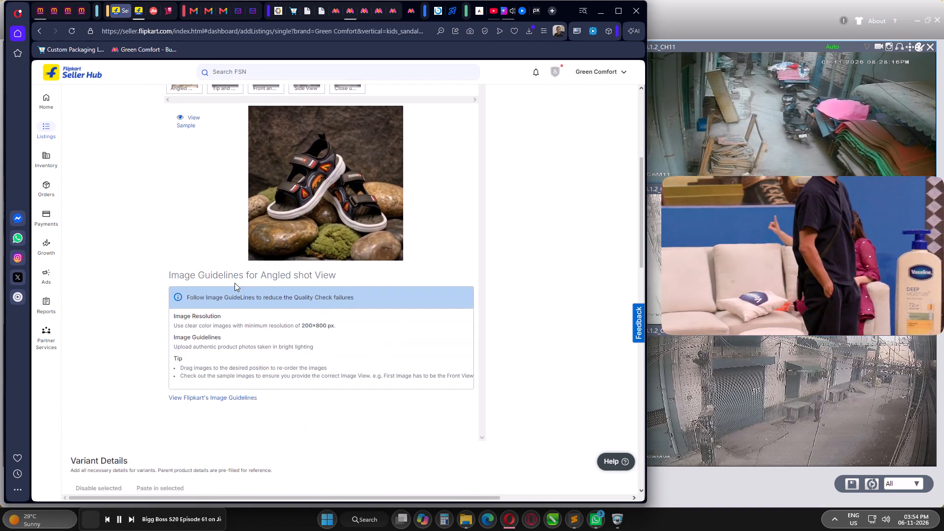
scroll(232, 295, "down", 3)
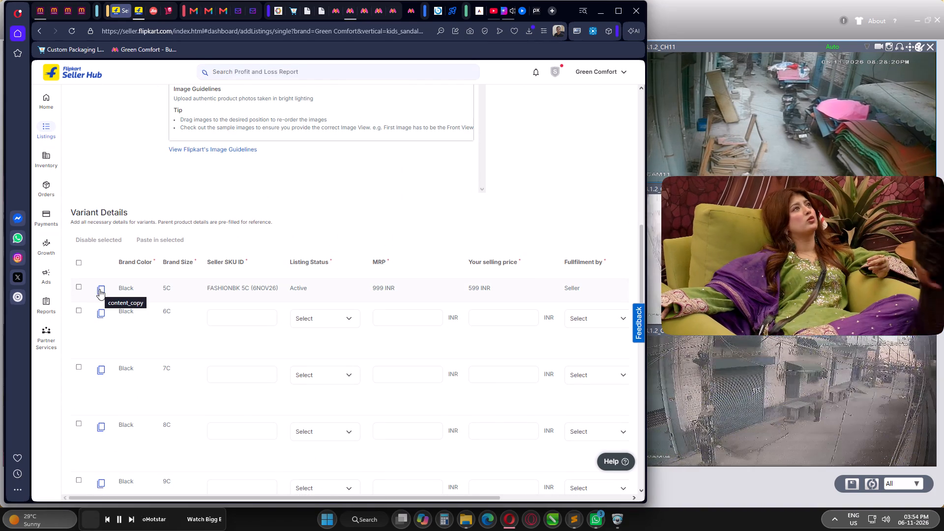
left_click(99, 289)
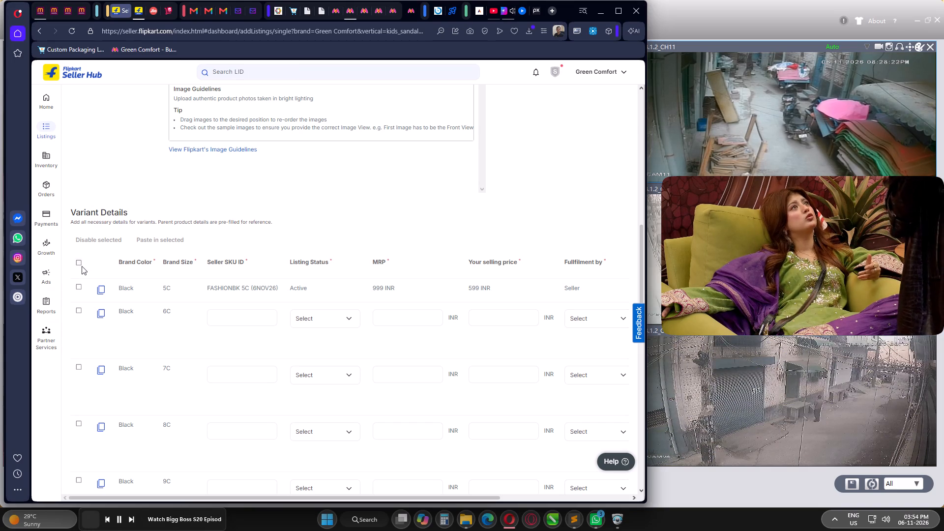
left_click(78, 263)
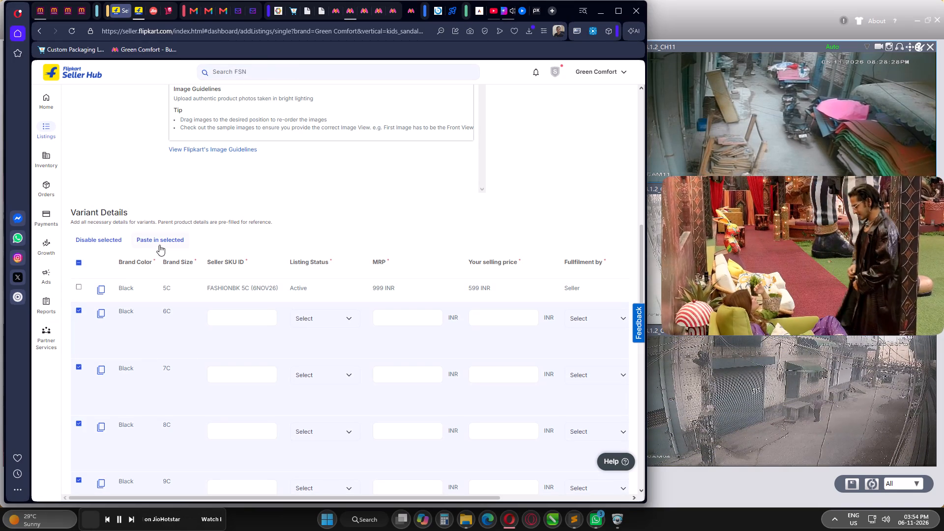
left_click(161, 241)
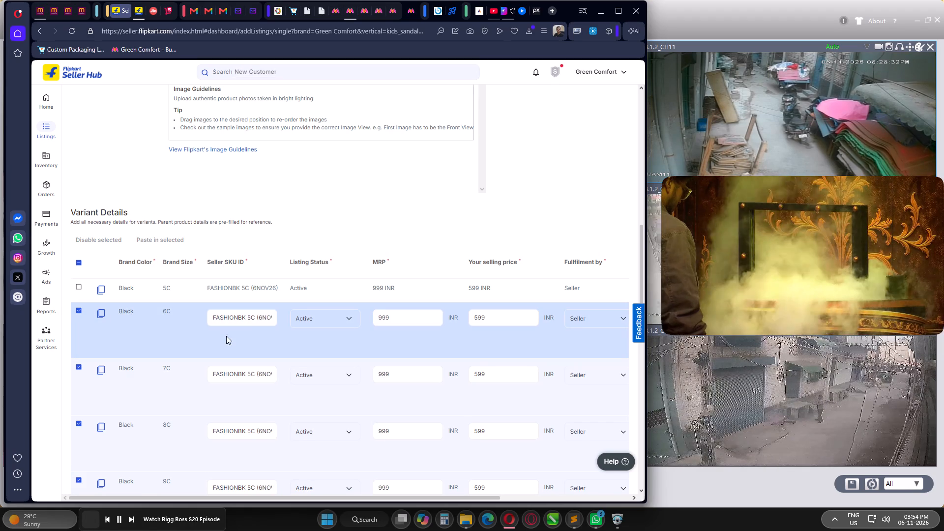
Change the size in the Seller SKU IDs of the 6C, 7C, 8C and 9C variants to 6C, 7C, 8C and 9C respectively.
left_click(250, 317)
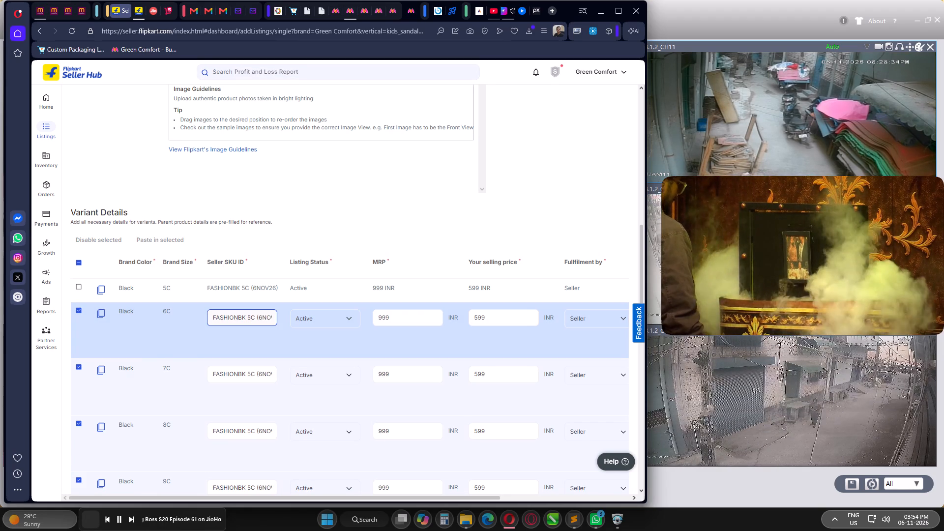
key("BackSpace")
key("6")
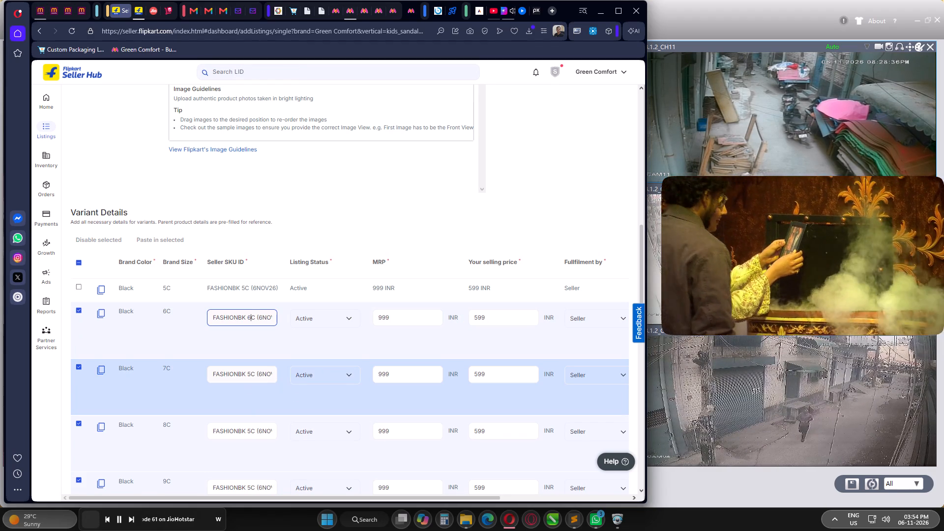
left_click(250, 373)
key("BackSpace")
key("7")
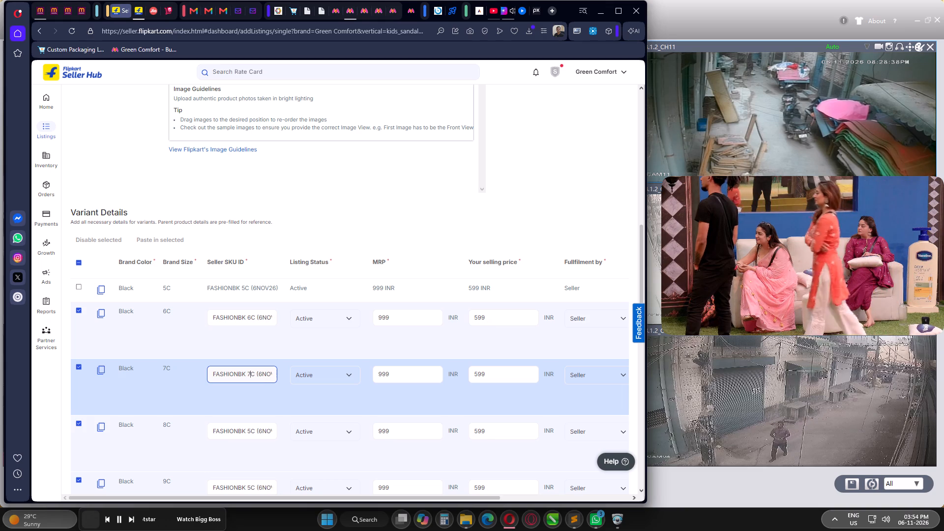
left_click(251, 431)
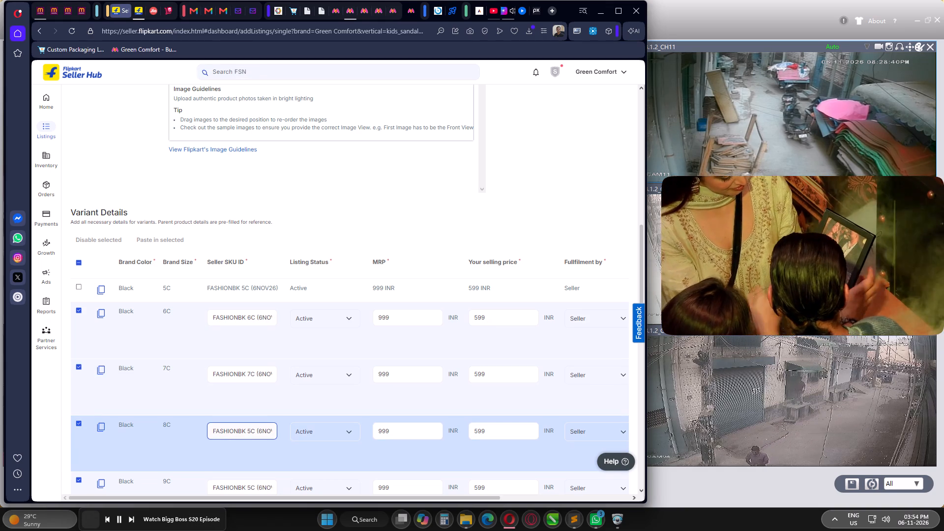
key("BackSpace")
key("8")
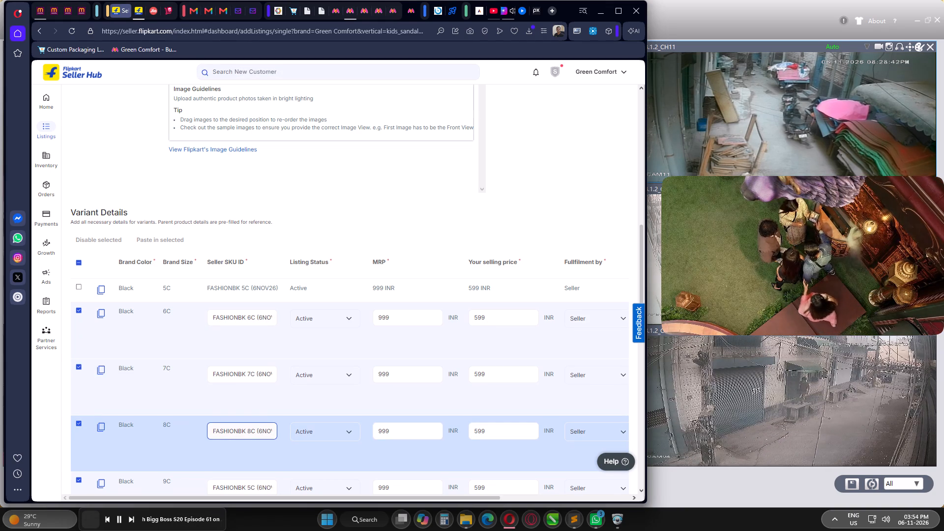
left_click(251, 488)
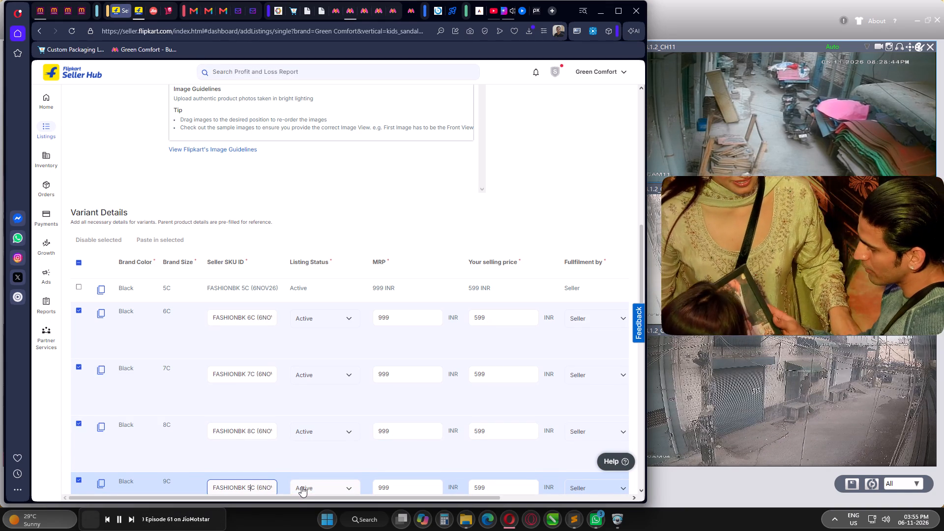
key("BackSpace")
key("9")
Change the size in the 10C variant's Seller SKU ID so it starts with FASHIONBK 10C.
scroll(319, 439, "down", 5)
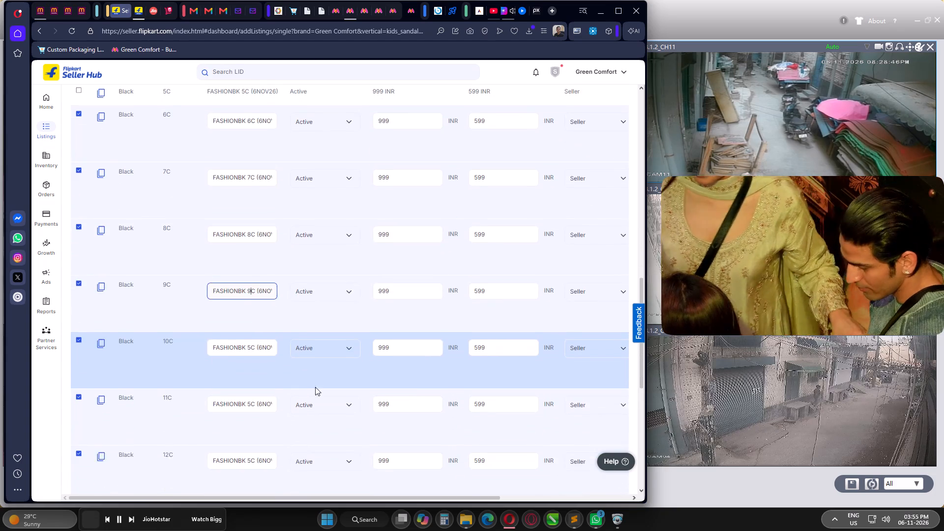
scroll(315, 387, "down", 1)
left_click(250, 248)
key("BackSpace")
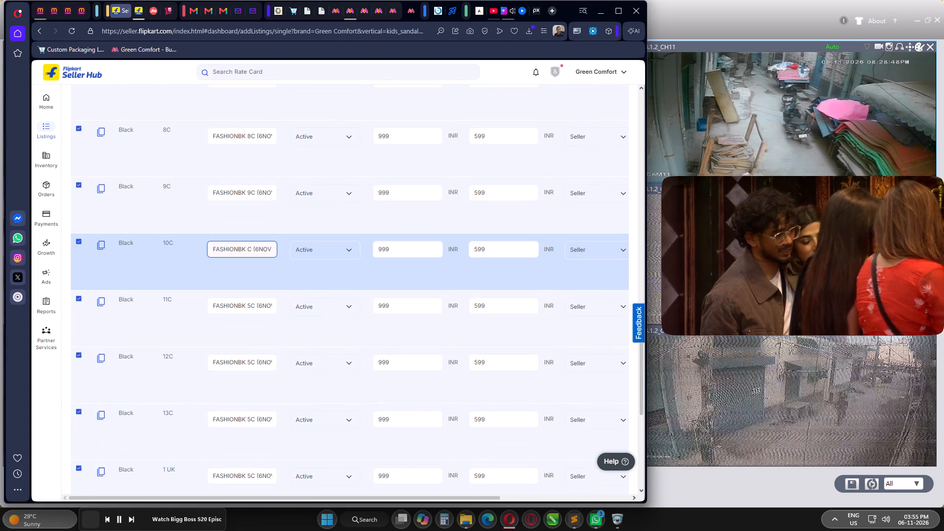
type("10")
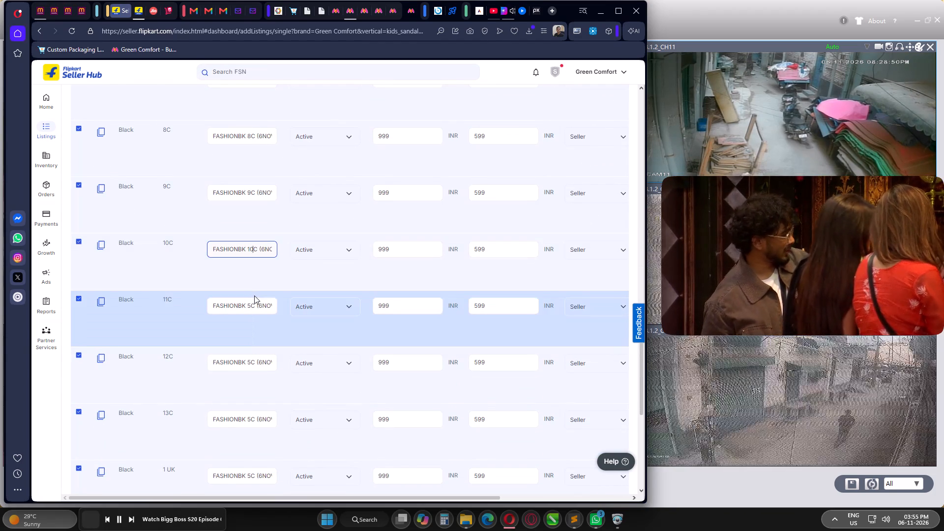
Change the size in the Seller SKU IDs of the 11C, 12C and 13C variants to 11C, 12C and 13C respectively.
left_click(252, 306)
key("BackSpace")
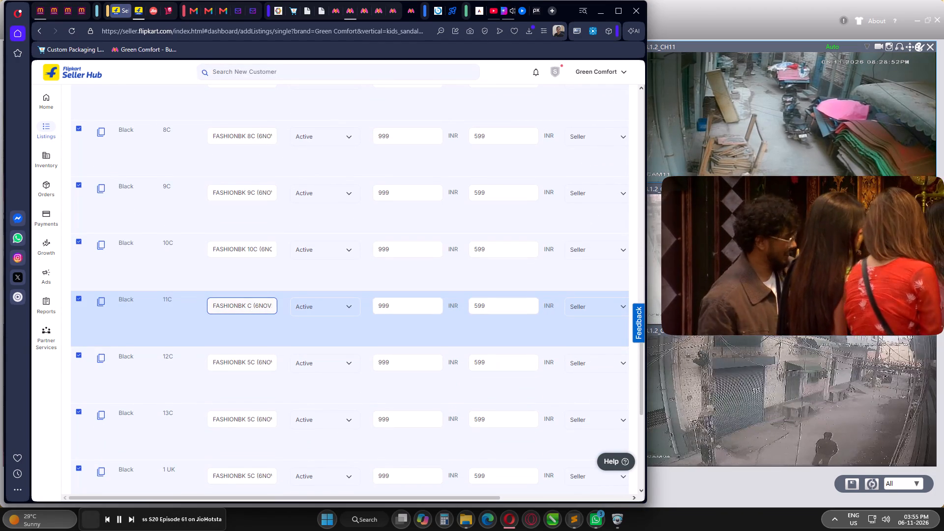
type("11")
left_click(250, 362)
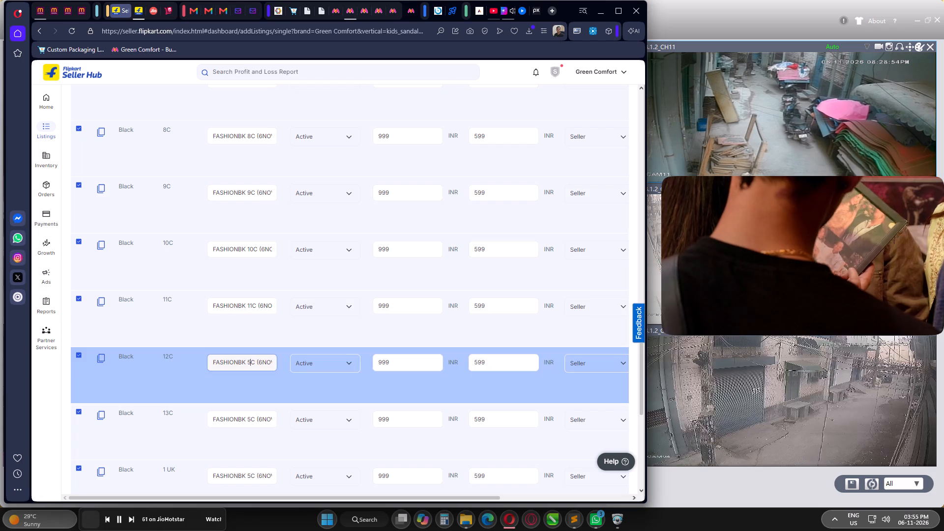
key("BackSpace")
type("12")
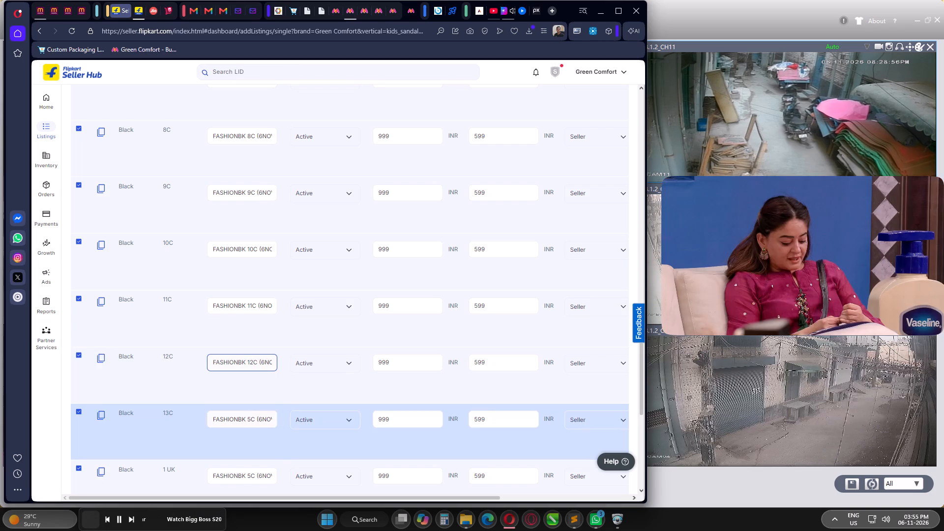
left_click(250, 421)
key("BackSpace")
type("13")
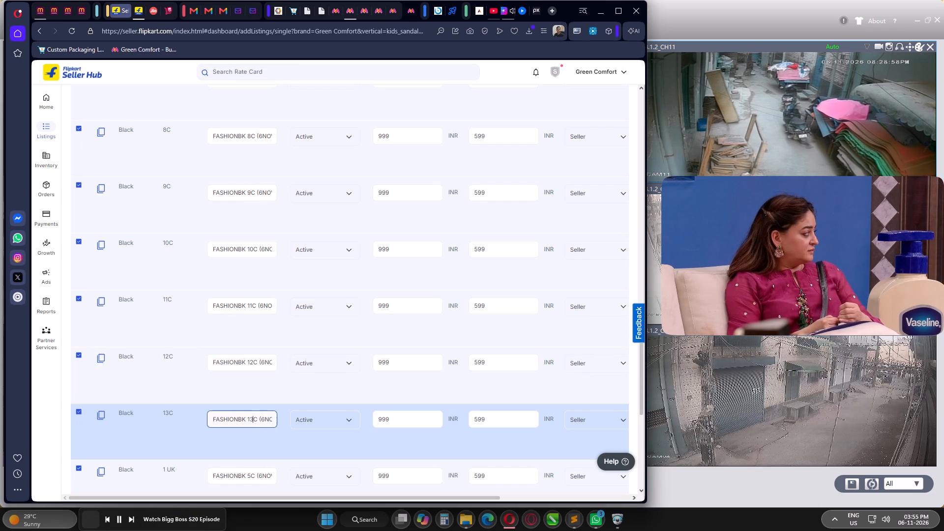
Replace 5C in the Seller SKU IDs of the 1 UK, 2 UK and 3 UK variants with 1, 2 and 3 respectively.
scroll(268, 378, "down", 3)
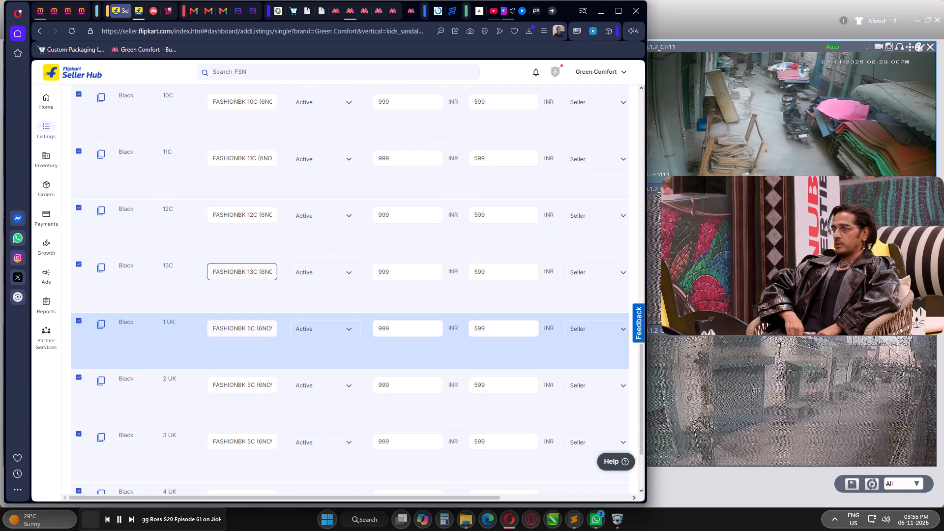
left_click(254, 326)
key("BackSpace")
key("BackSpace")
key("1")
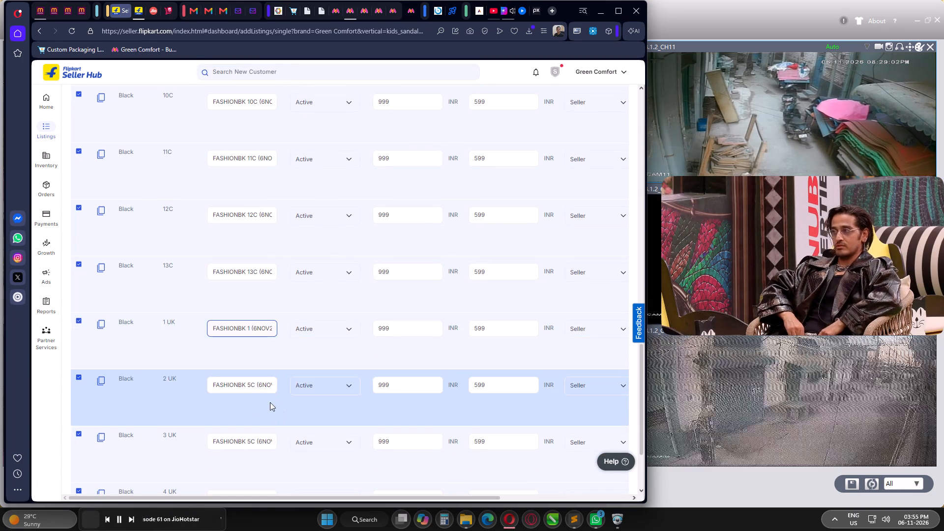
left_click(254, 385)
key("BackSpace")
key("BackSpace")
key("2")
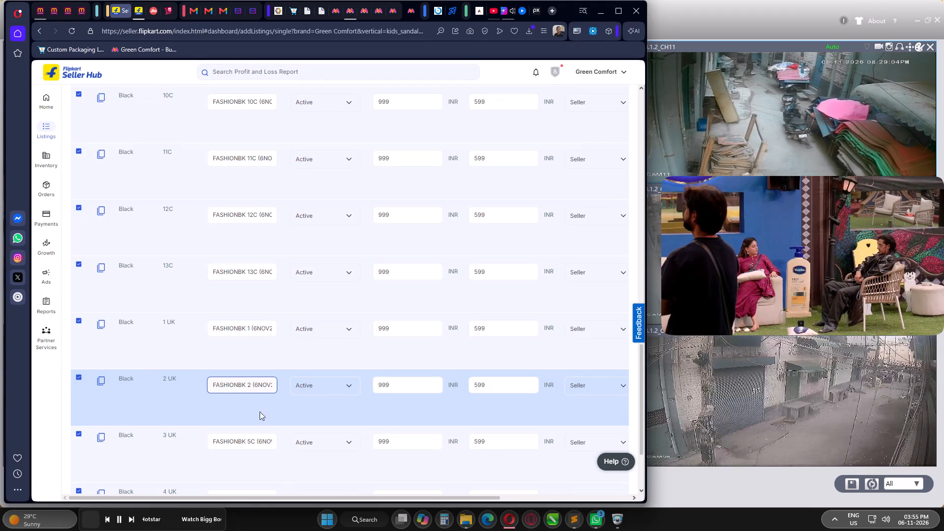
left_click(253, 440)
key("BackSpace")
key("BackSpace")
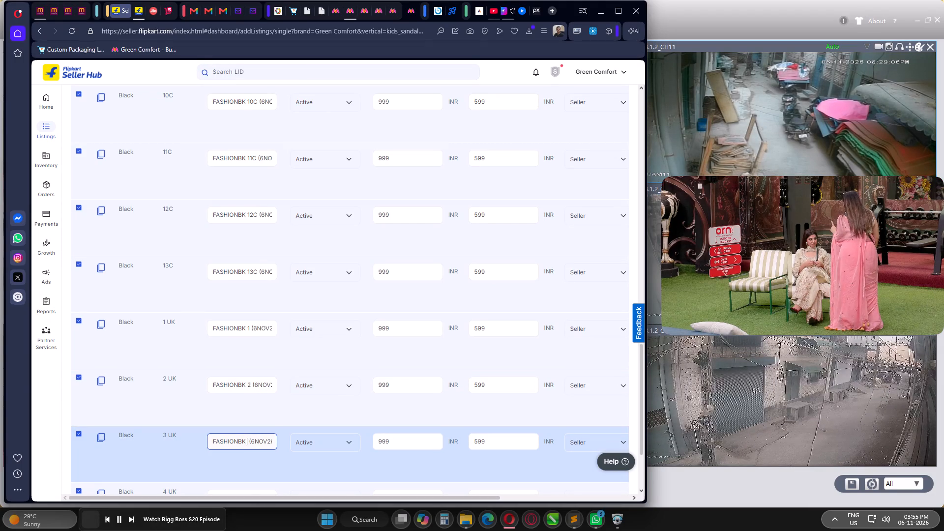
key("3")
Replace 5C in the Seller SKU IDs of the 4 UK and 5 UK variants with 4 and 5 respectively.
scroll(275, 379, "down", 3)
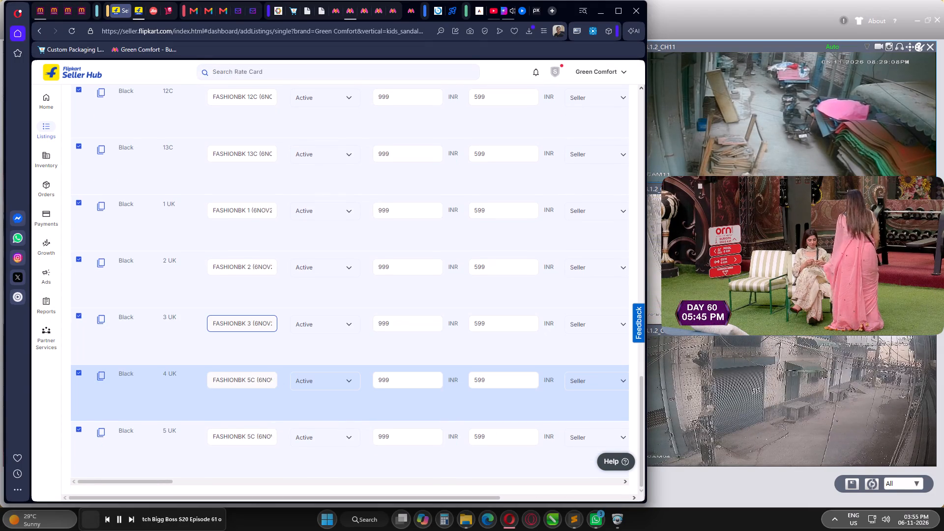
left_click(254, 380)
key("BackSpace")
key("BackSpace")
key("4")
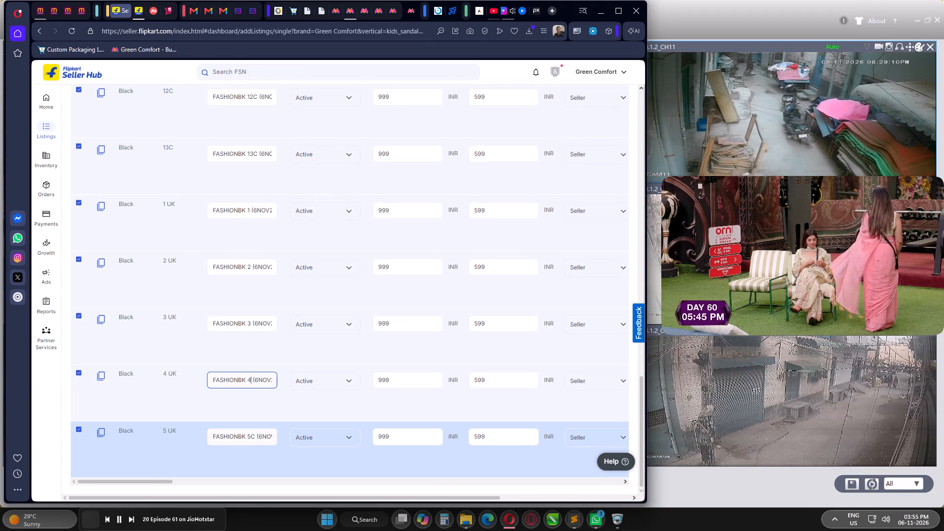
left_click(254, 436)
key("BackSpace")
key("BackSpace")
key("5")
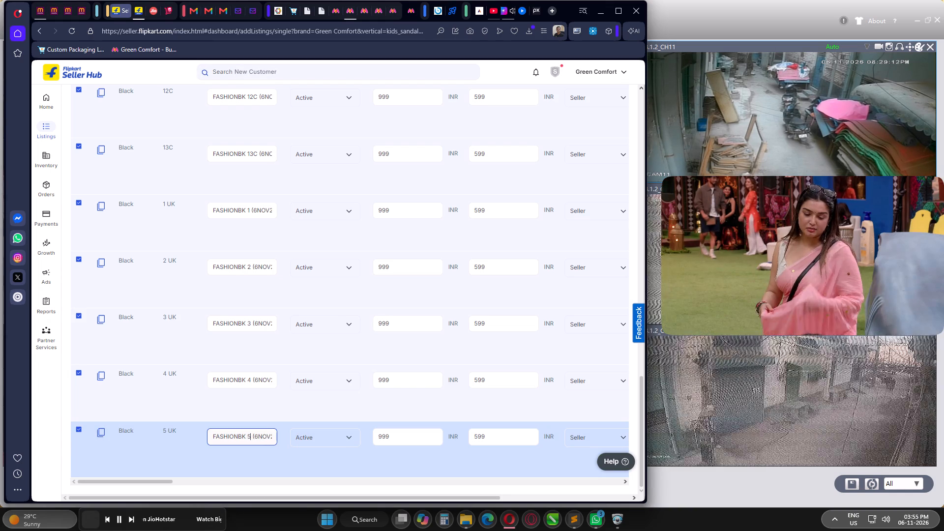
left_click(324, 411)
Set the age range to 12-13 Years for the 5 UK variant and 11-12 Years for the 4 UK variant.
scroll(326, 402, "down", 3)
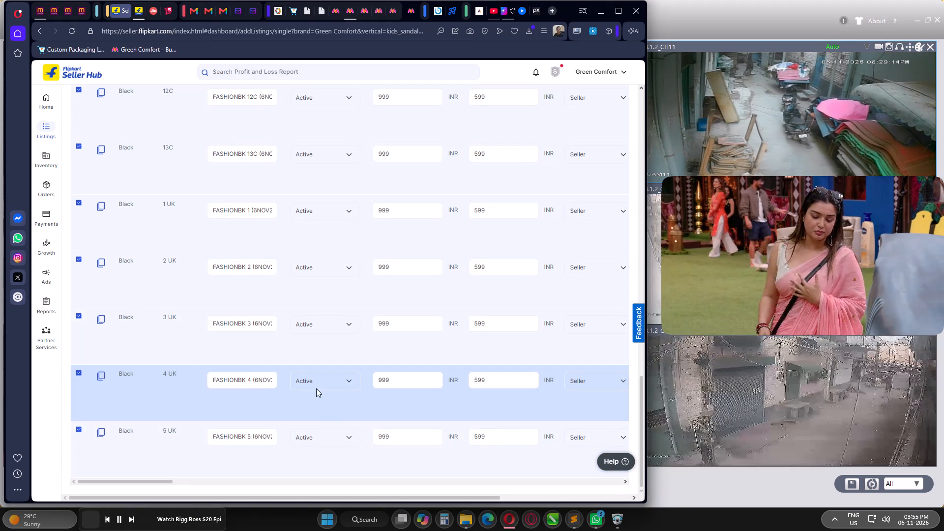
left_click_drag(135, 482, 203, 481)
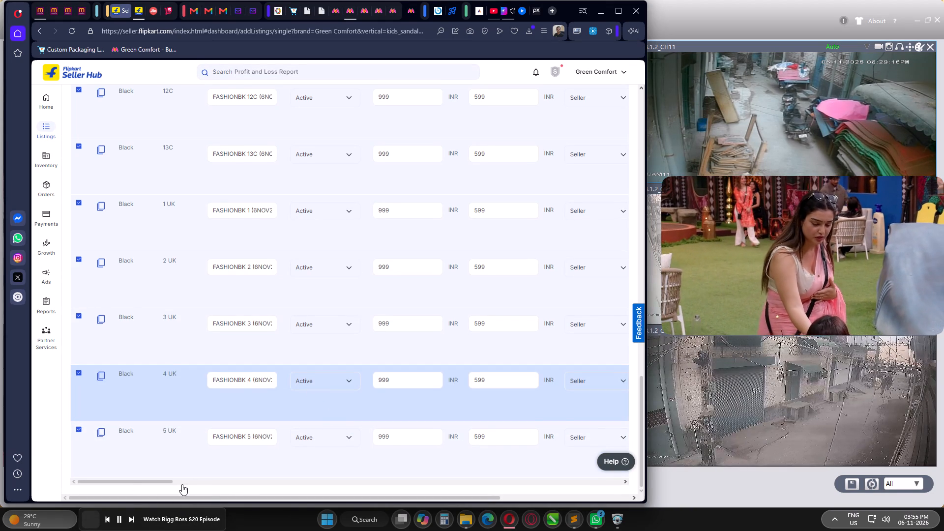
left_click_drag(144, 479, 199, 479)
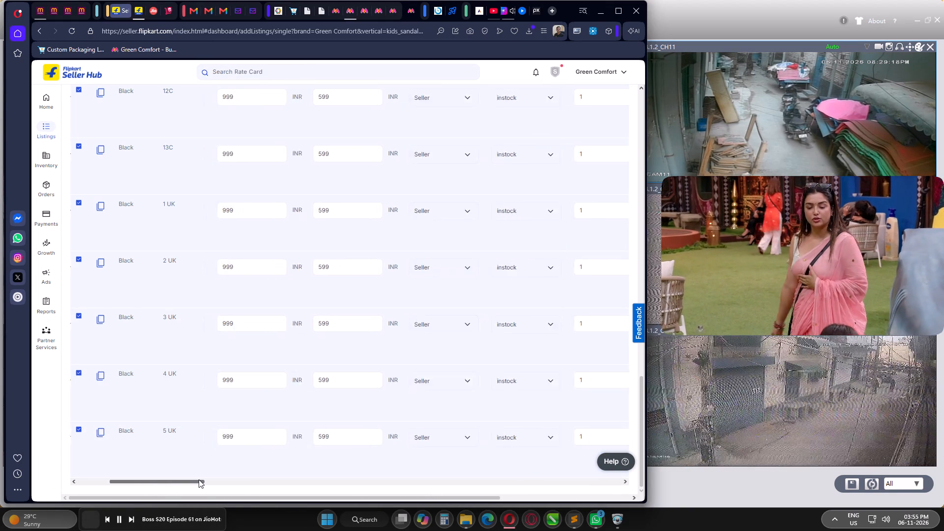
left_click_drag(199, 479, 621, 478)
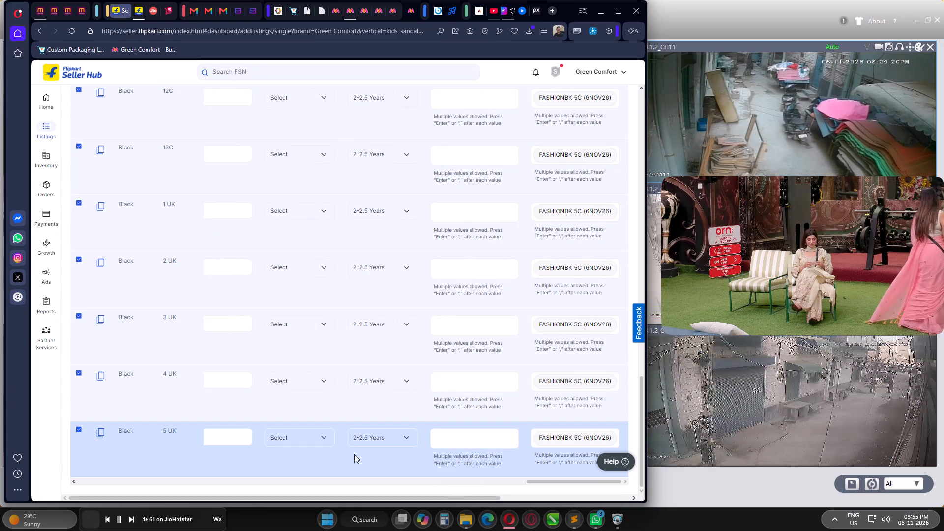
left_click(368, 438)
scroll(388, 476, "down", 6)
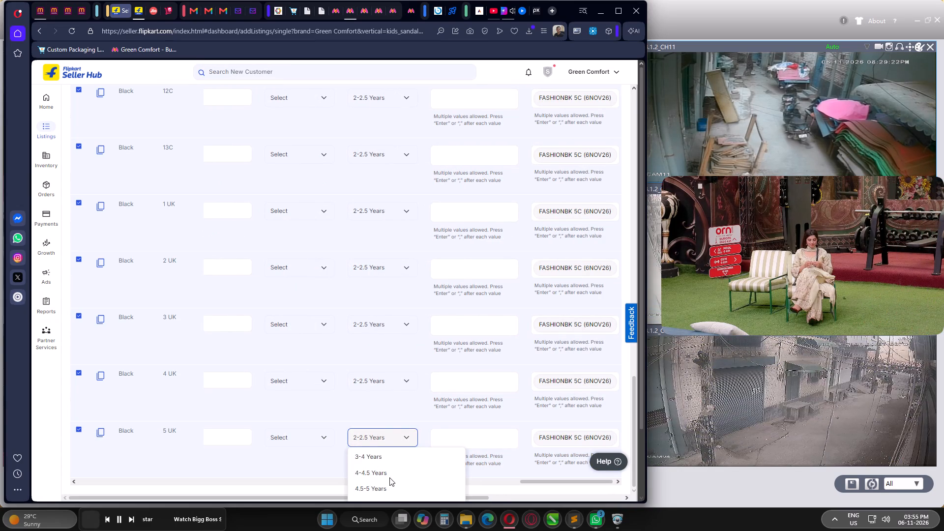
scroll(389, 477, "down", 12)
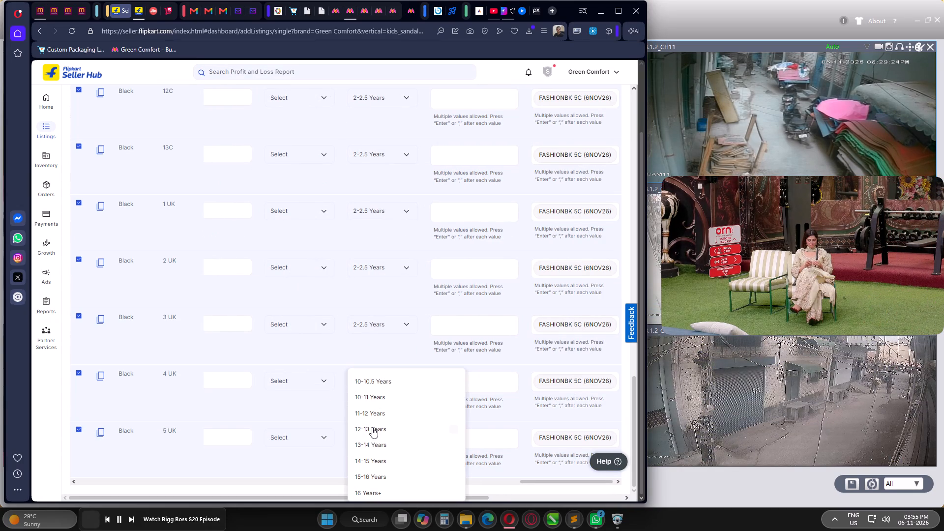
left_click(372, 427)
left_click(375, 383)
scroll(406, 432, "down", 6)
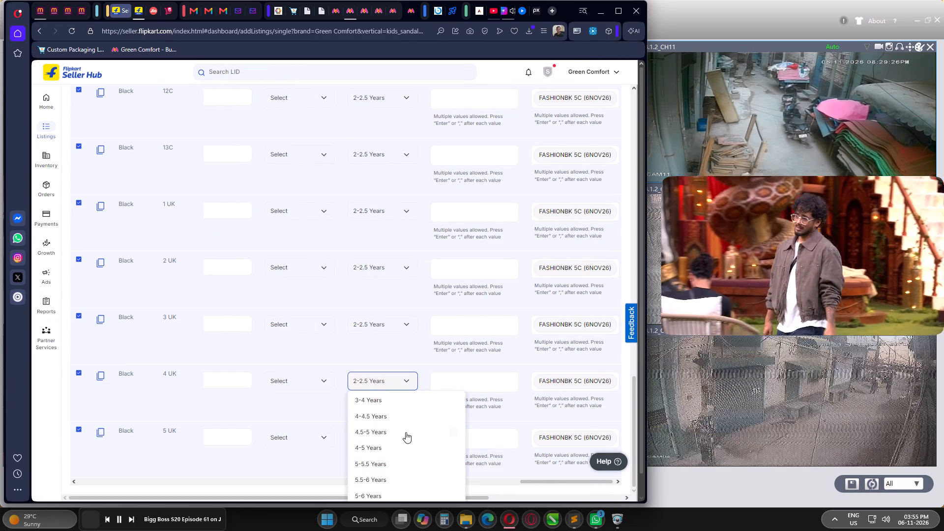
scroll(404, 435, "down", 6)
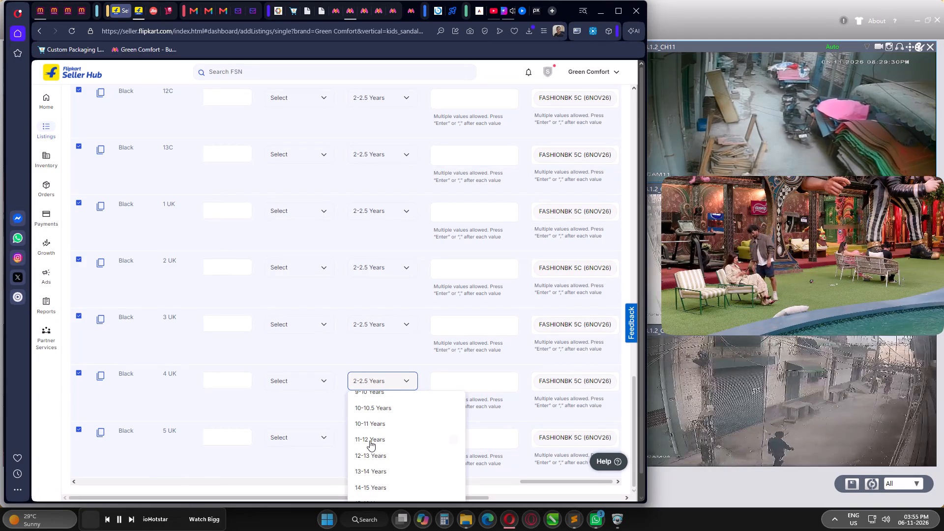
left_click(370, 441)
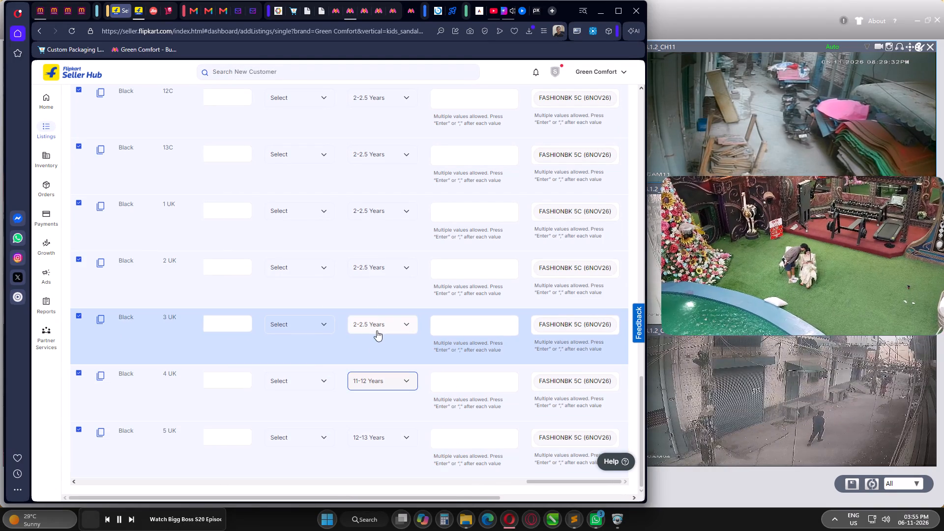
Set the age range to 10-11 Years for the 3 UK variant and 9-10 Years for the 2 UK variant.
left_click(377, 328)
scroll(398, 394, "down", 11)
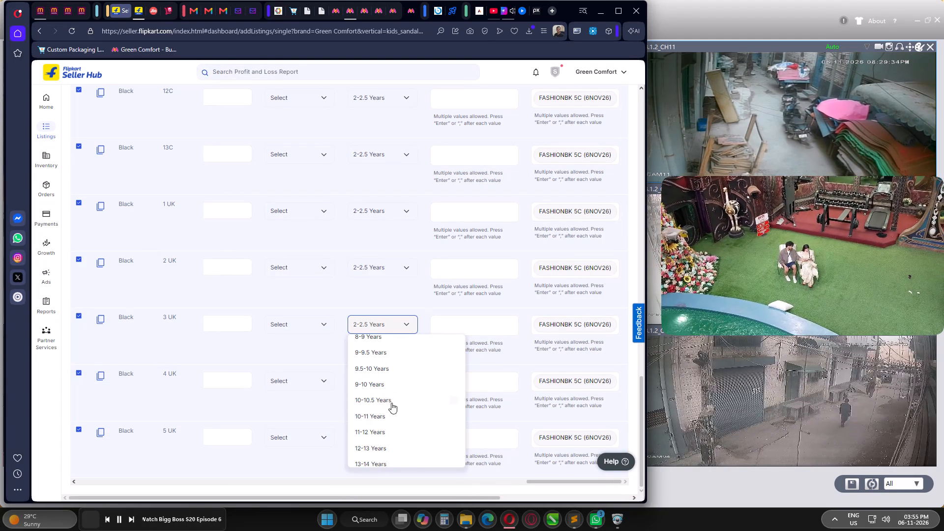
left_click(376, 415)
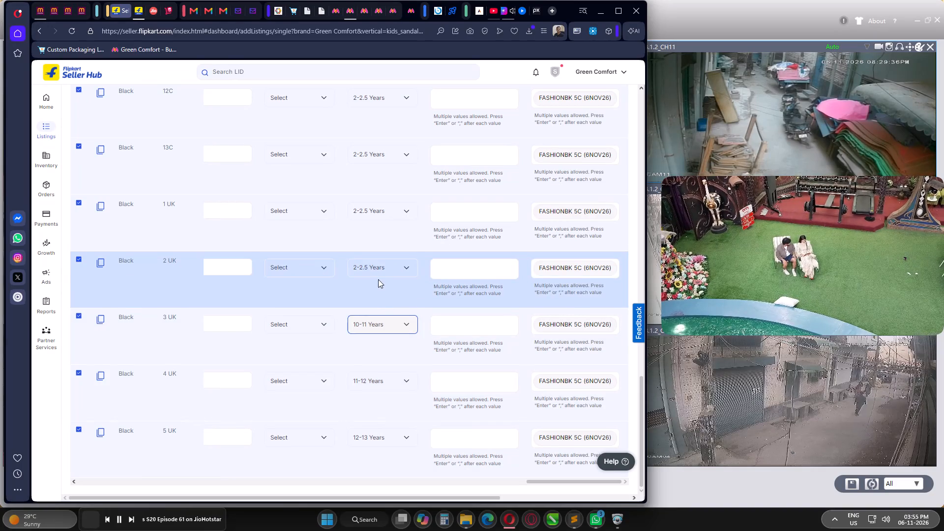
left_click(375, 269)
scroll(387, 307, "down", 12)
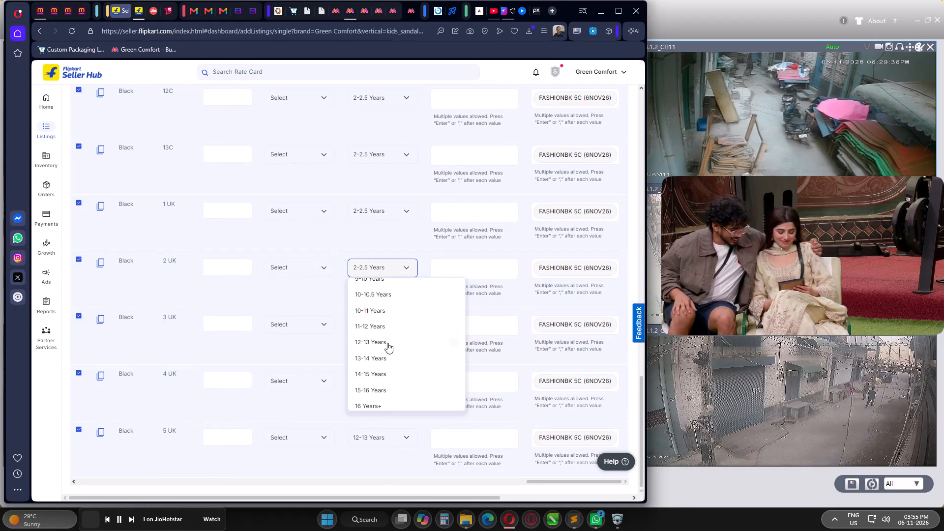
left_click(377, 281)
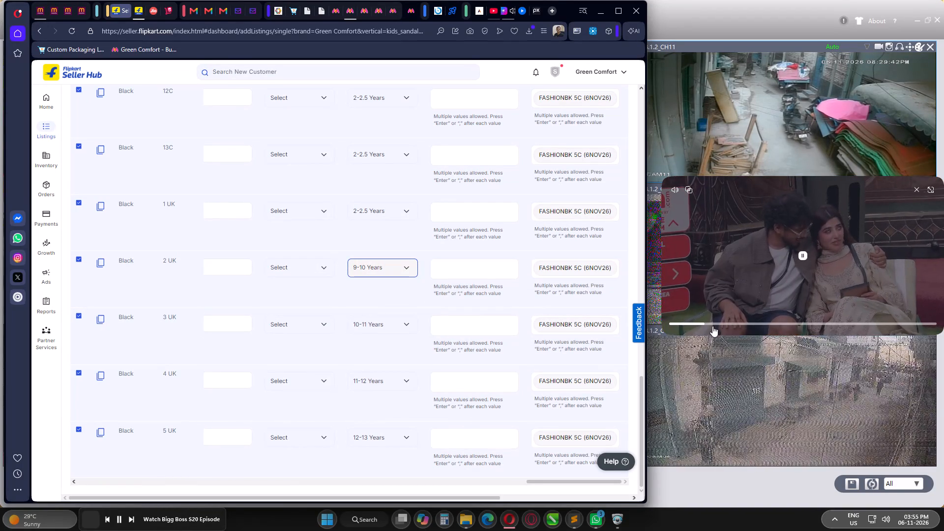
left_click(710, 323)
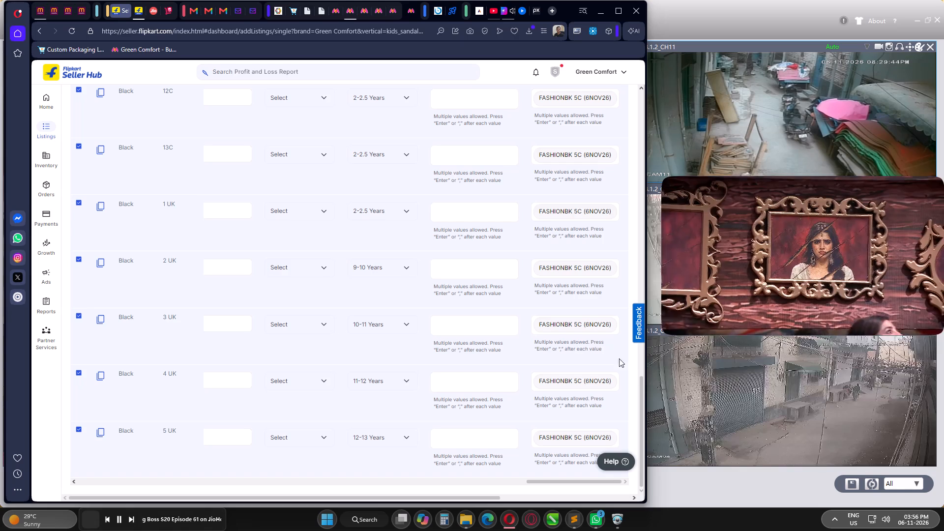
Set the age range of the 1 UK variant to 8-9 Years.
left_click(380, 213)
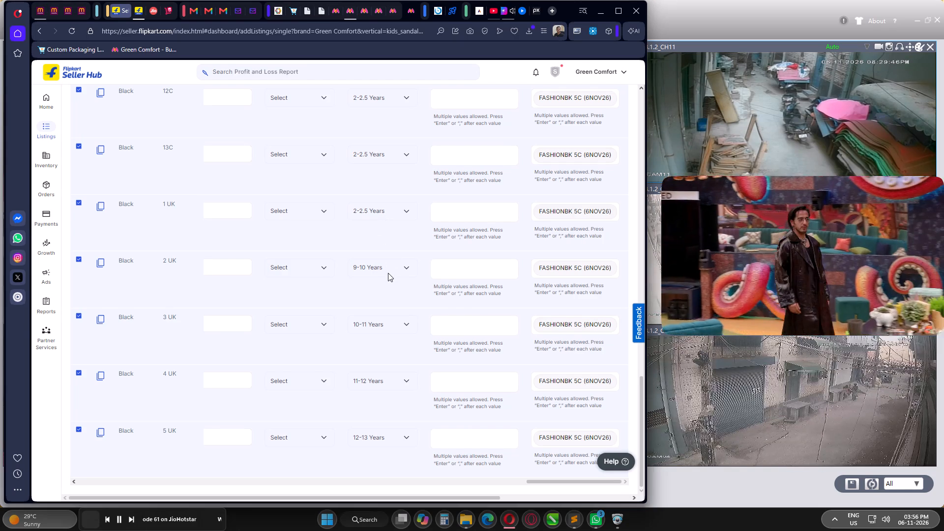
left_click(406, 211)
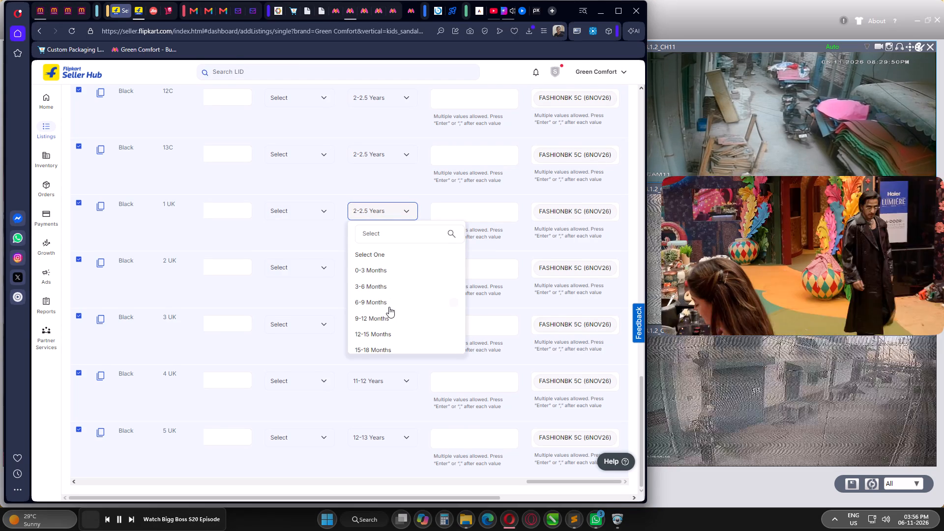
scroll(386, 302, "down", 8)
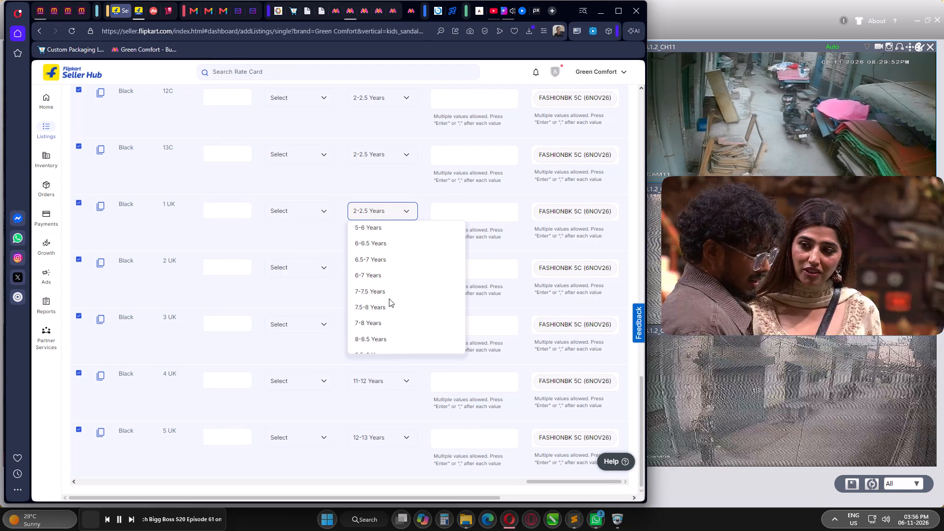
scroll(389, 305, "down", 1)
left_click(378, 323)
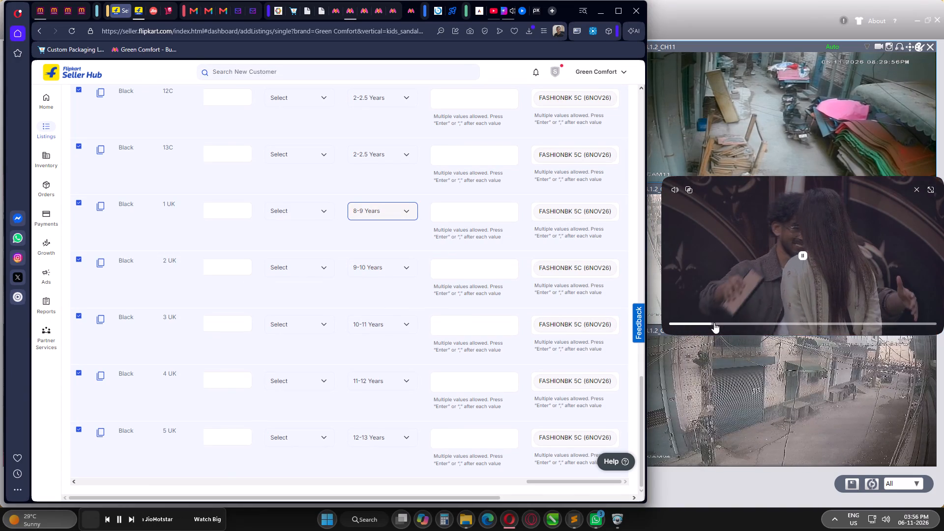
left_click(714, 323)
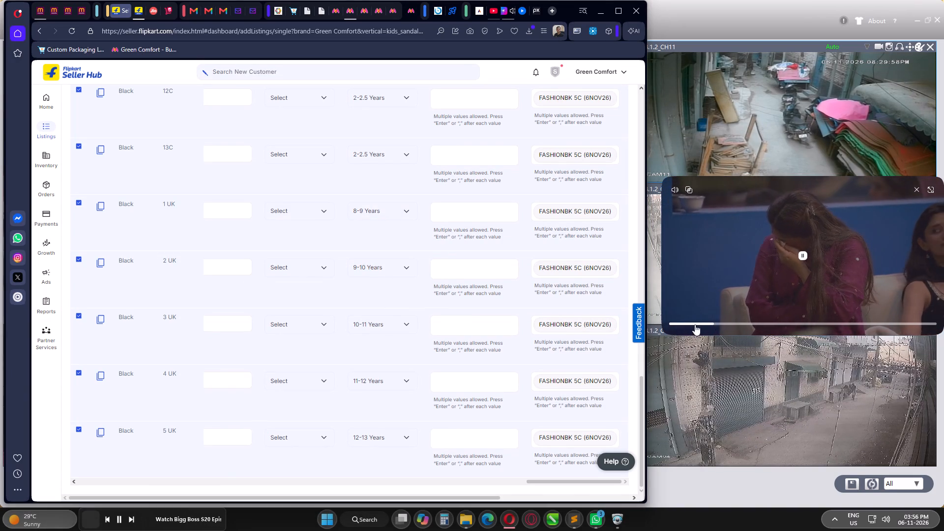
Set the age range of the 13C variant to 7-8 Years.
left_click(367, 153)
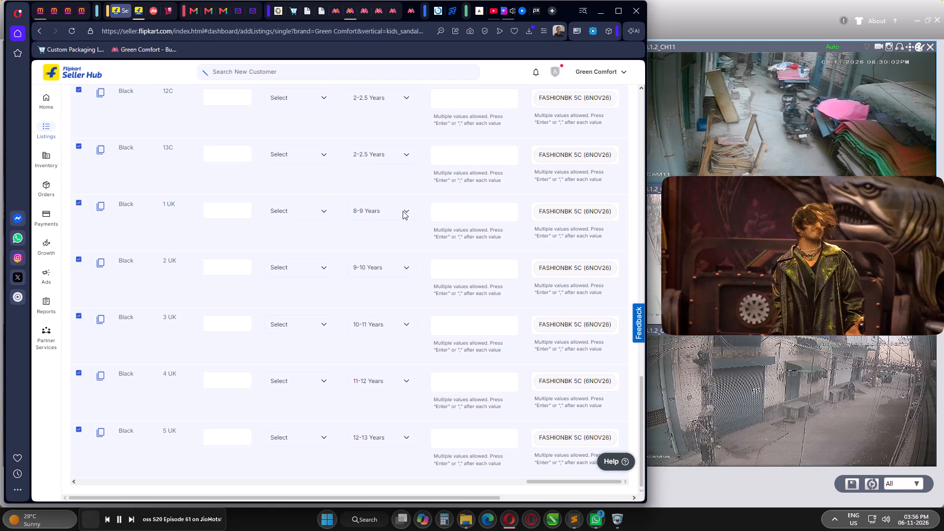
scroll(382, 230, "down", 9)
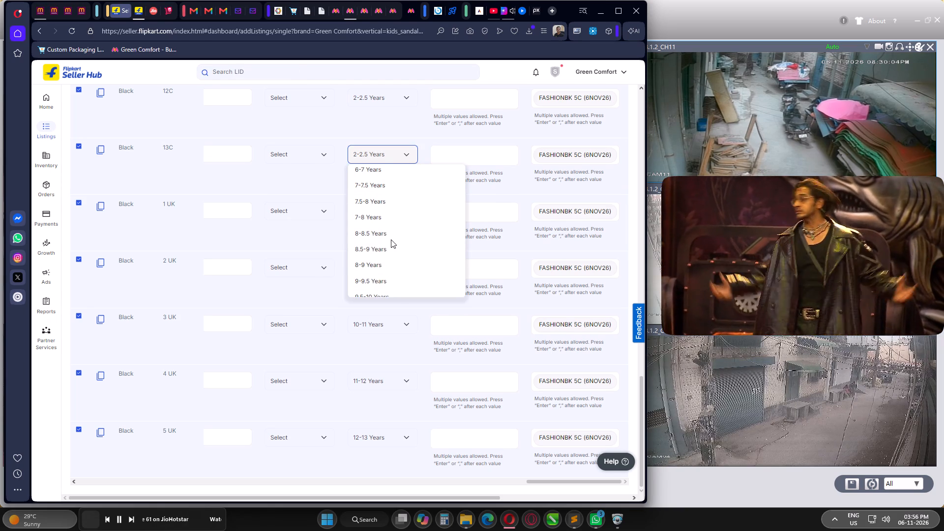
scroll(393, 239, "down", 1)
scroll(397, 243, "up", 1)
left_click(370, 217)
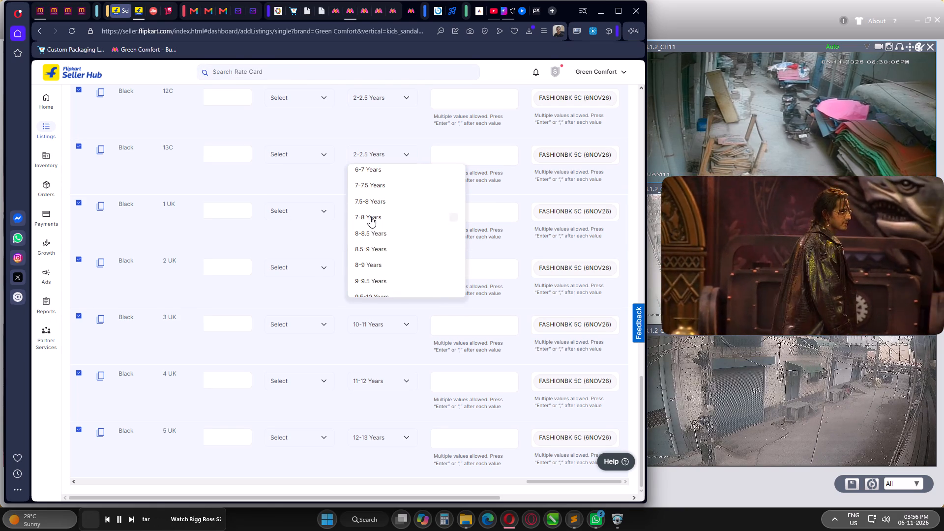
Set the age range of the 12C variant to 6-7 Years and the 11C variant to 5-6 Years.
left_click(395, 96)
scroll(402, 192, "down", 6)
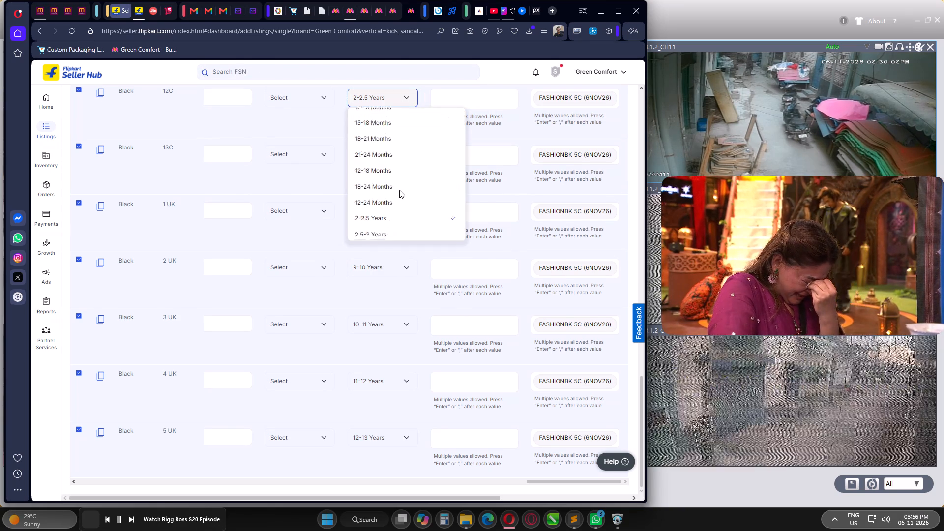
scroll(385, 200, "down", 1)
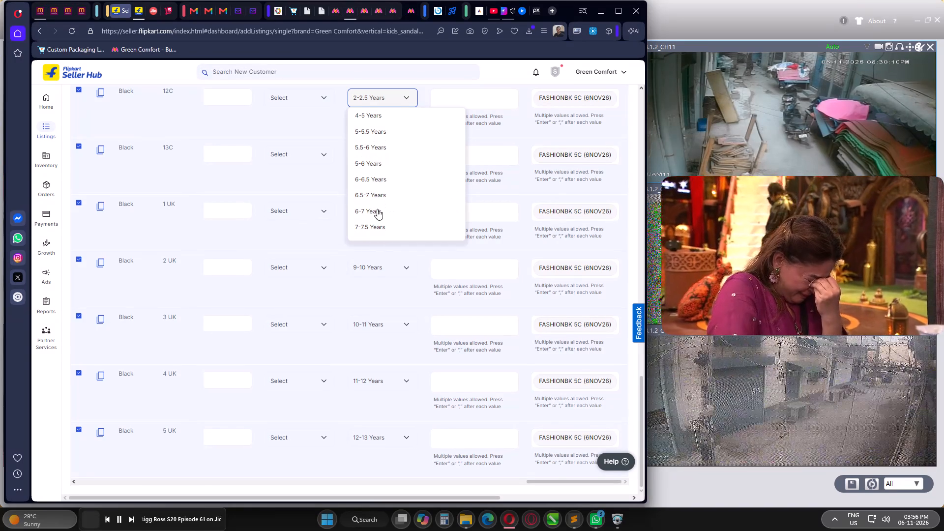
left_click(372, 211)
scroll(439, 370, "up", 4)
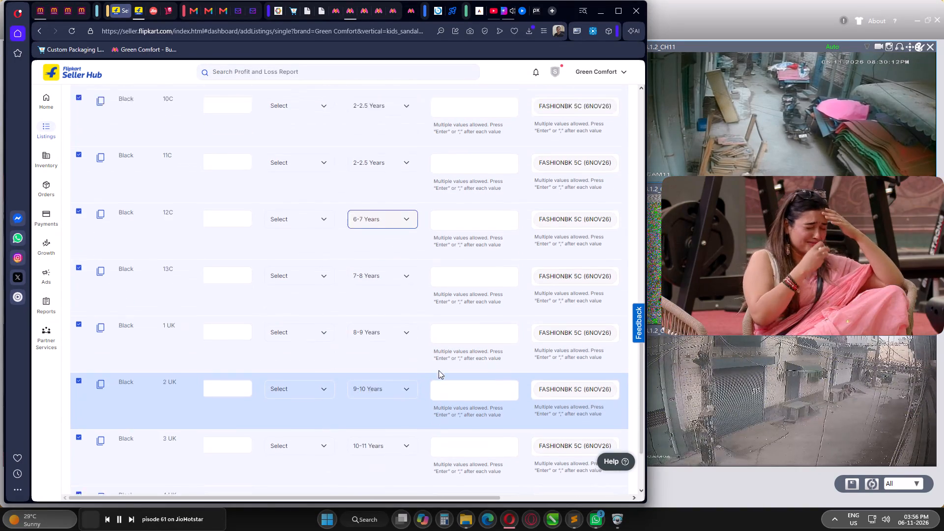
scroll(439, 370, "up", 2)
left_click(383, 334)
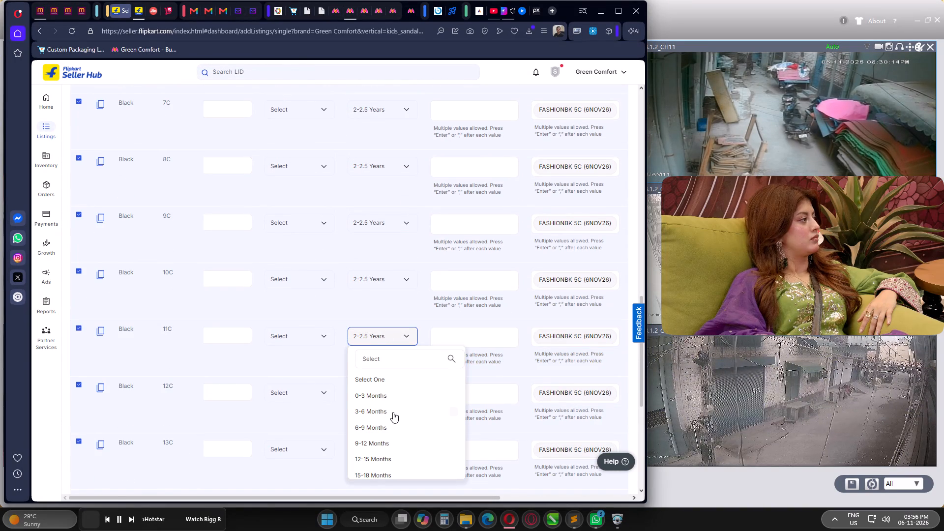
scroll(393, 411, "down", 6)
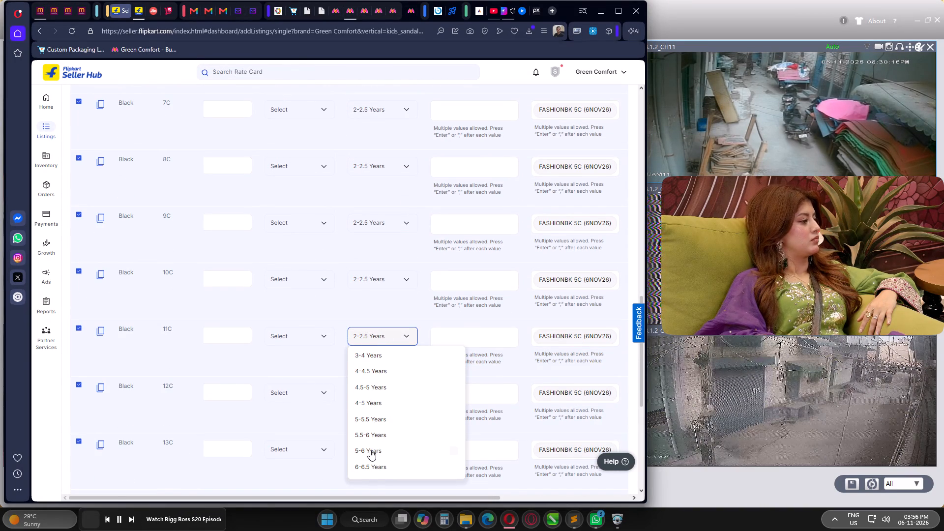
left_click(370, 450)
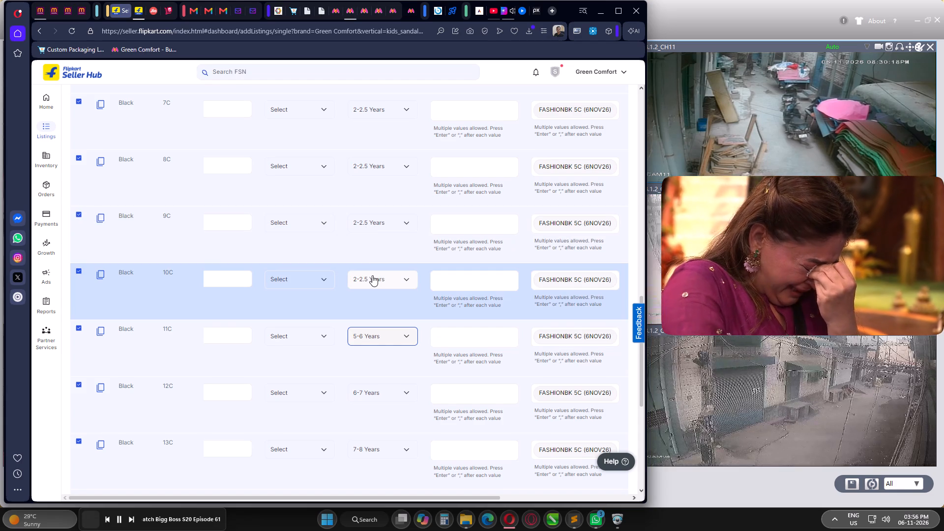
Set the age range of the 10C variant to 4.5-5 Years and the 9C variant to 4-4.5 Years.
left_click(372, 275)
scroll(383, 354, "down", 6)
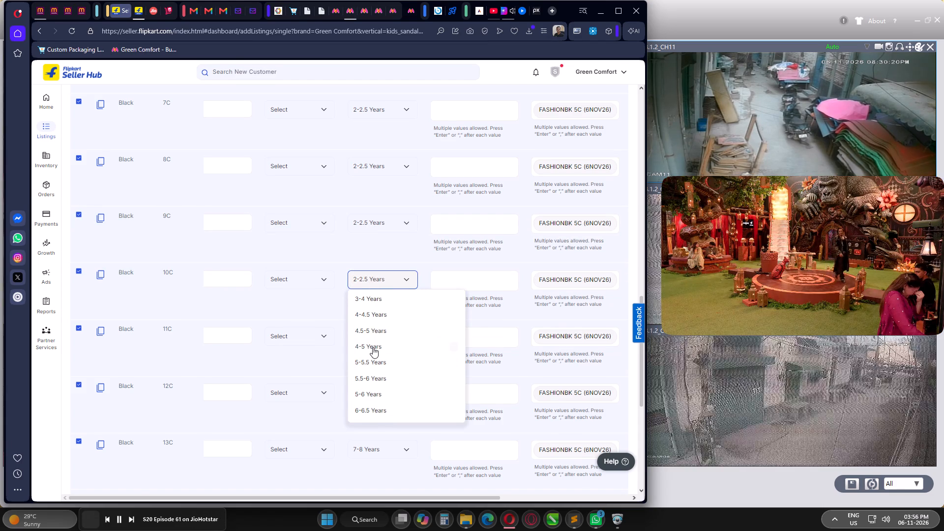
left_click(371, 329)
left_click(382, 223)
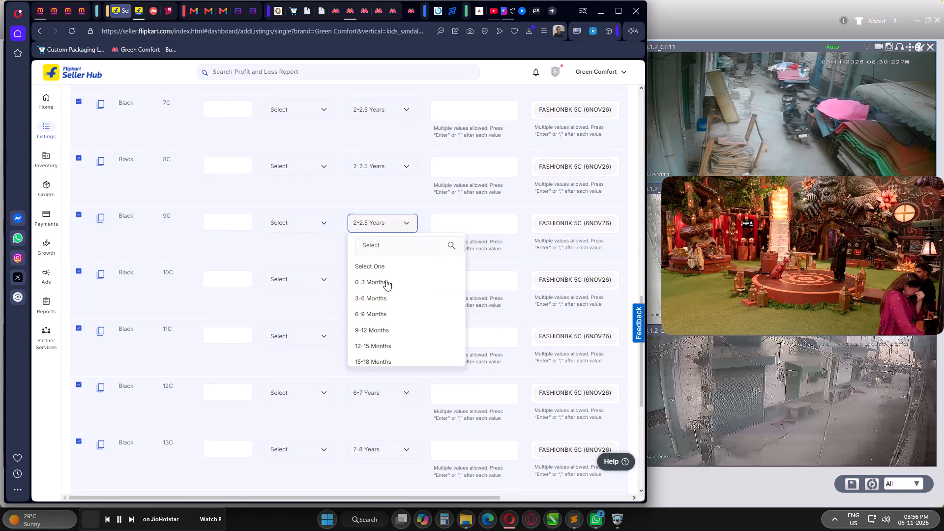
scroll(390, 290, "down", 5)
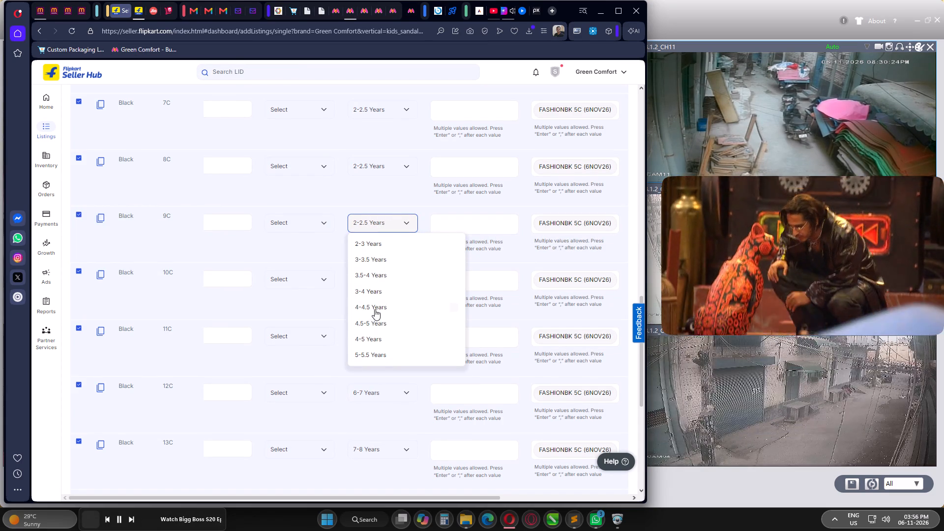
left_click(375, 309)
Set the age range of the 8C variant to 3.5-4 Years and the 7C variant to 3-3.5 Years.
left_click(380, 167)
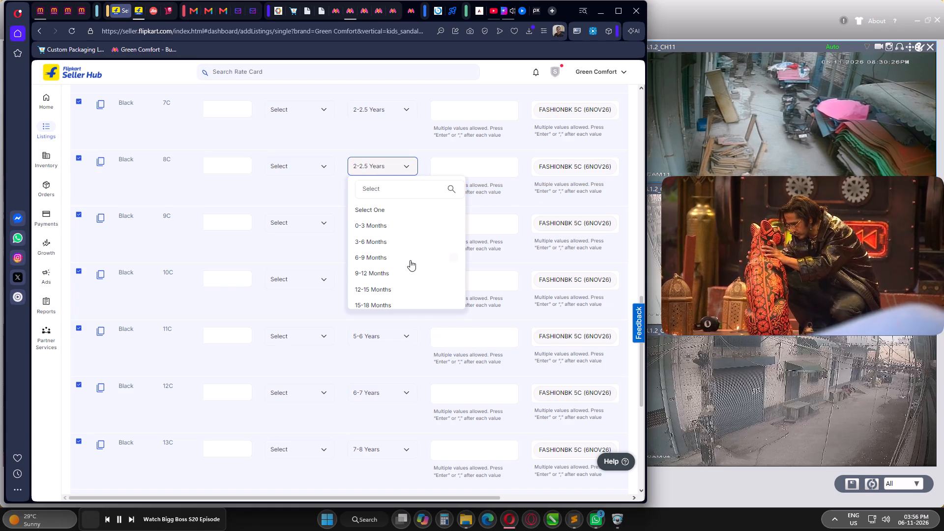
scroll(402, 251, "down", 5)
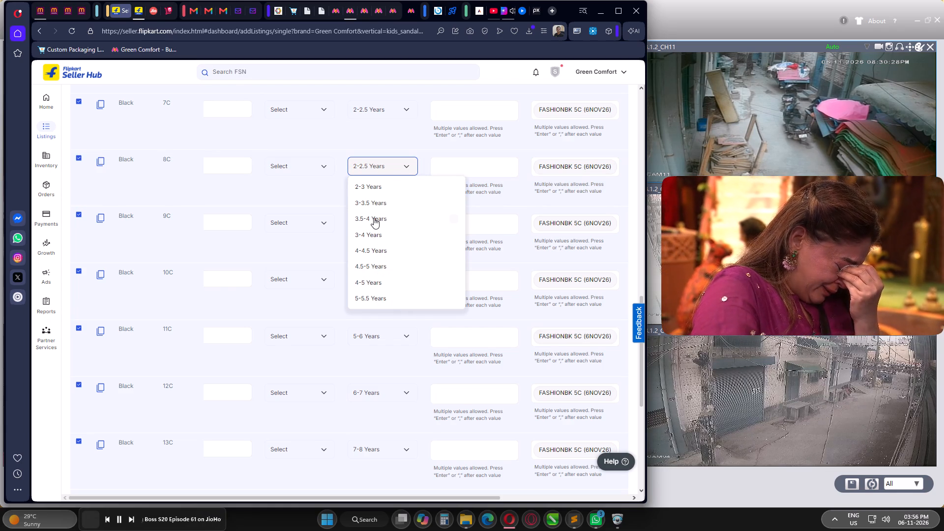
left_click(374, 218)
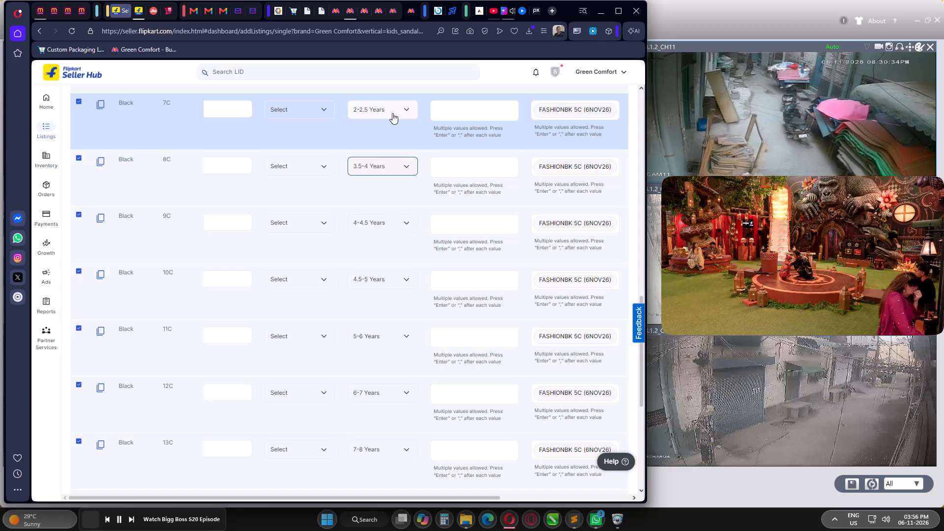
left_click(392, 113)
scroll(386, 196, "down", 5)
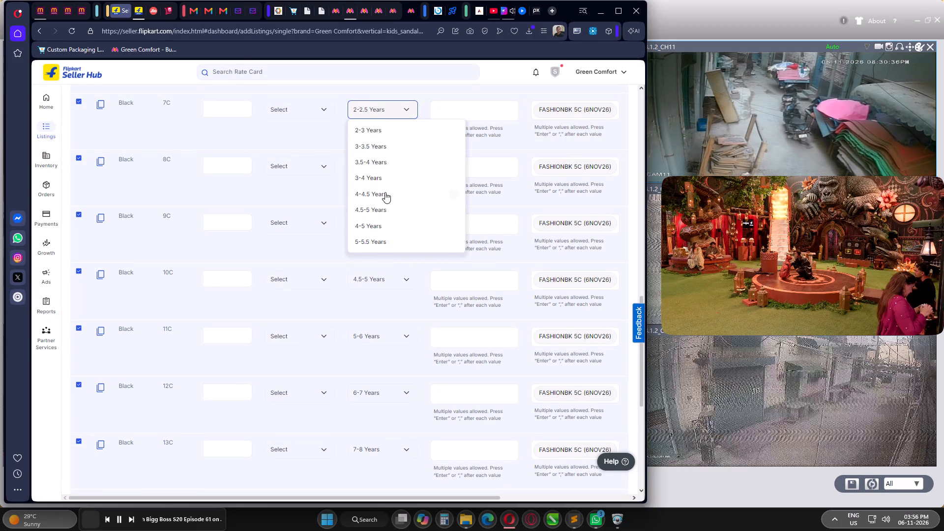
left_click(380, 145)
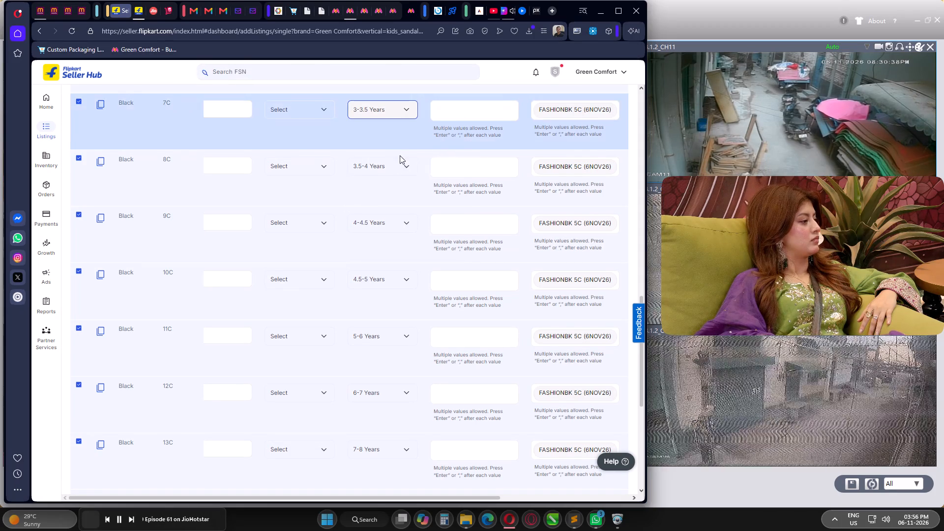
Set the age range of the 6C variant to 2.5-3 Years.
scroll(407, 324, "up", 4)
left_click(384, 251)
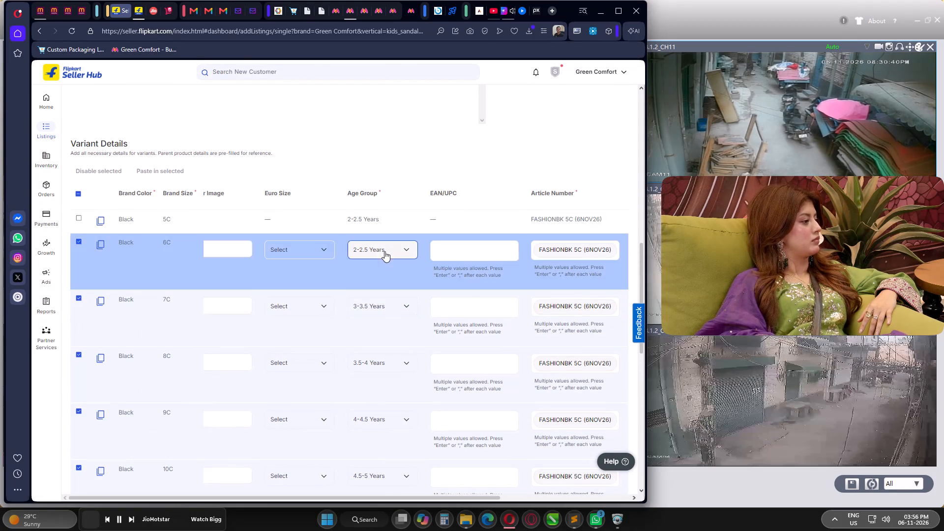
scroll(383, 330, "down", 3)
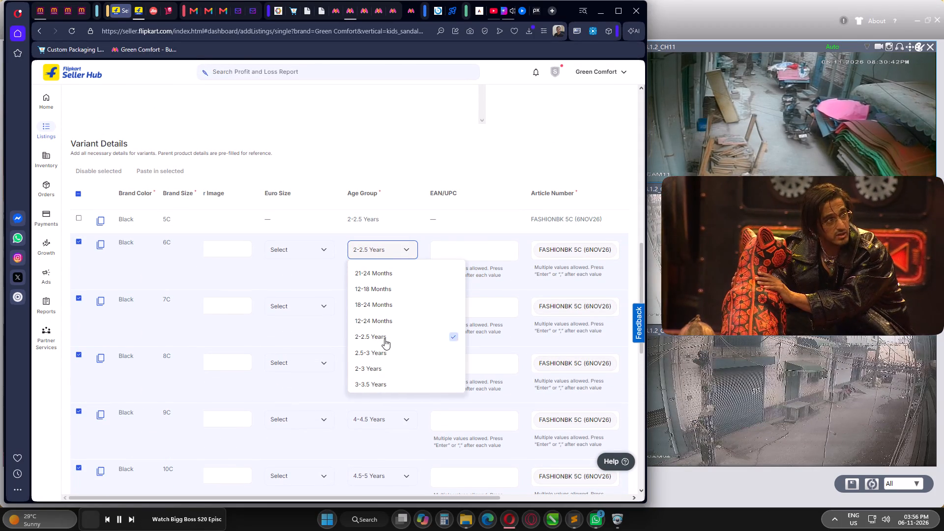
left_click(375, 354)
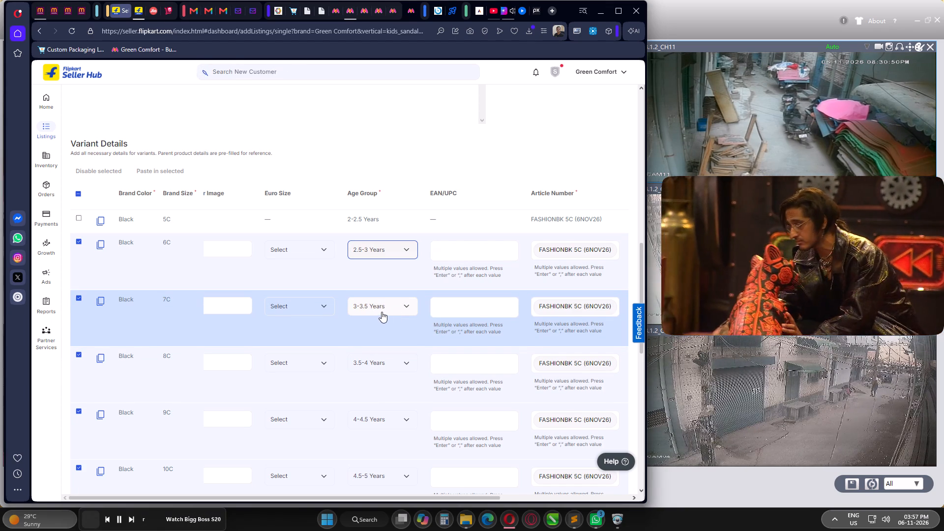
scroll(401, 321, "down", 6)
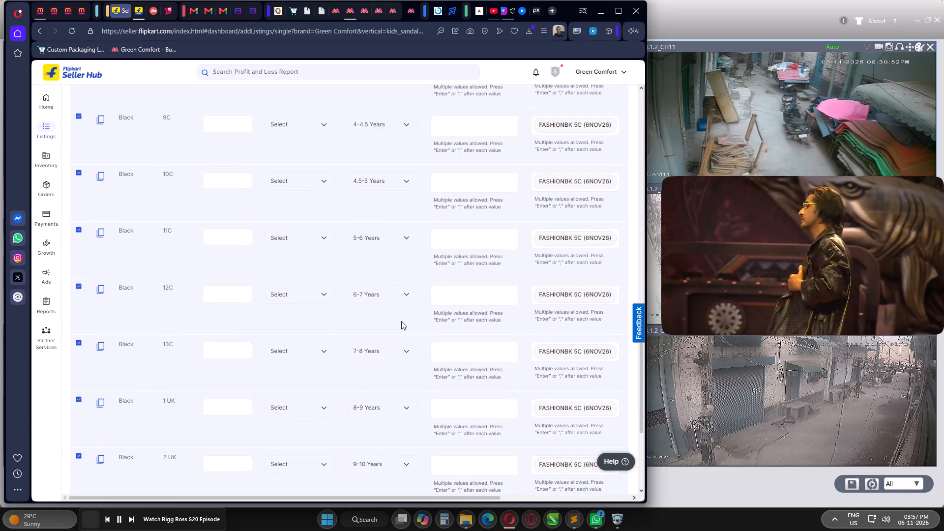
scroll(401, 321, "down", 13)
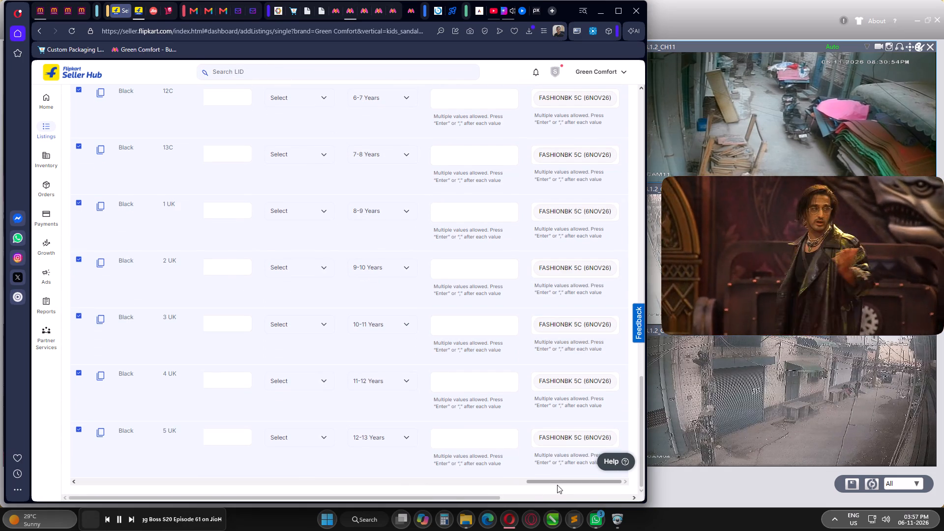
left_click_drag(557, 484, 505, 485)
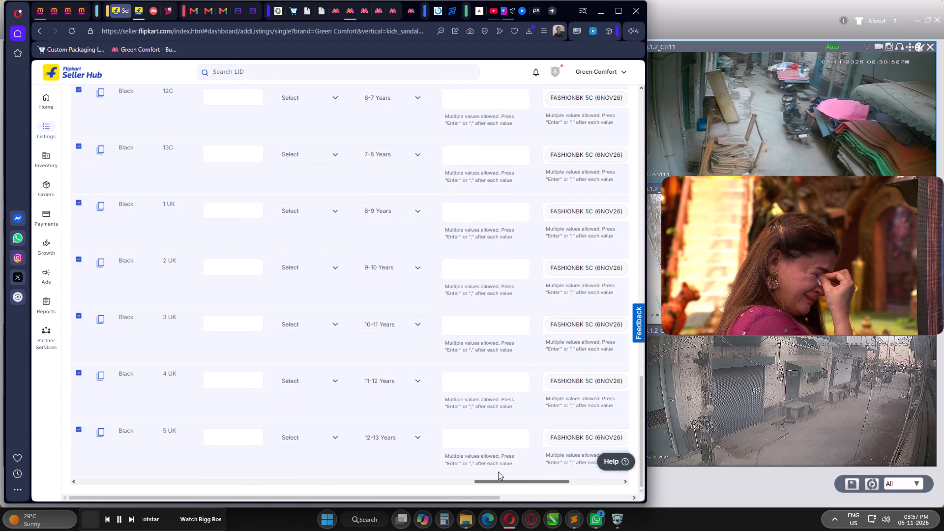